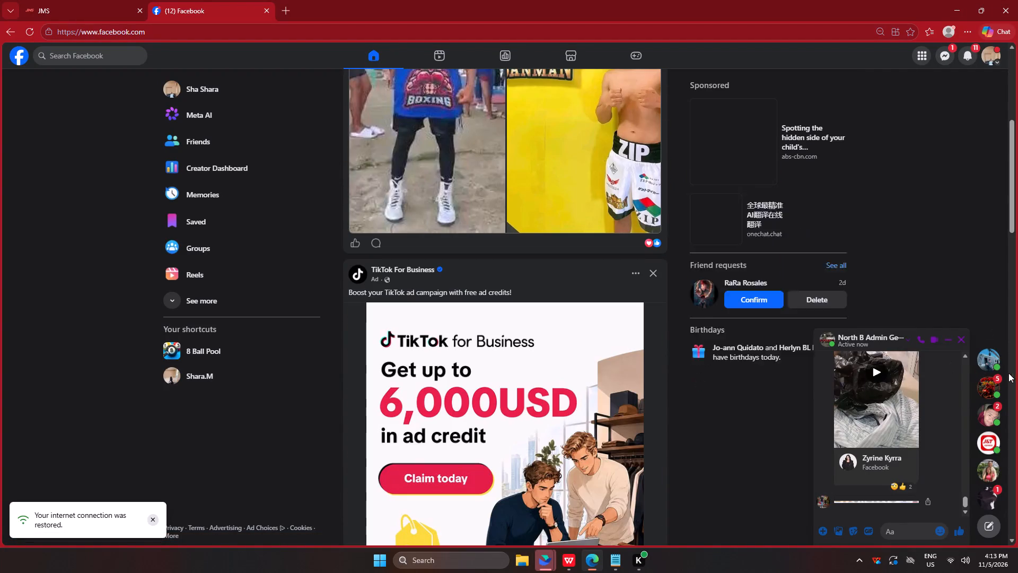
Open the conversation with the topmost chat contact and go to that contact's Facebook profile.
{"action": "left_click", "coordinate": [985, 366]}
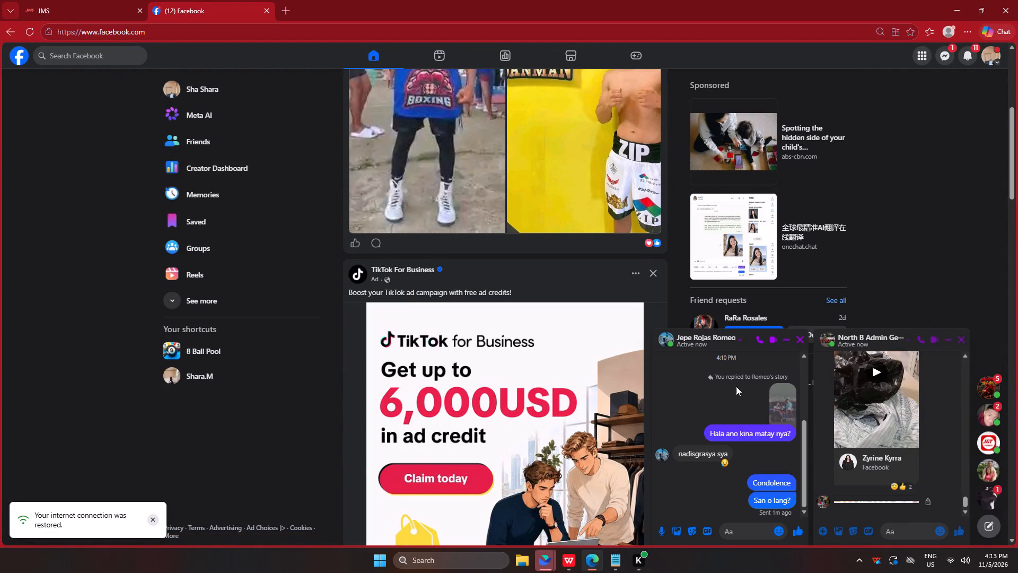
{"action": "left_click", "coordinate": [686, 329]}
{"action": "left_click", "coordinate": [558, 364]}
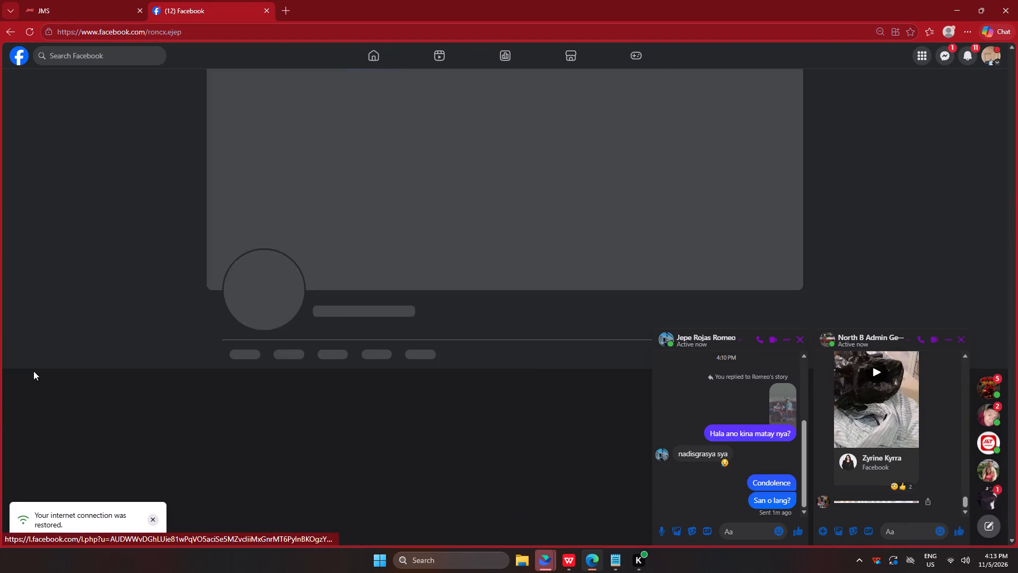
Browse the contact's photos, view the helicopter and graduation portraits full size, close the viewer and minimise their chat.
{"action": "scroll", "coordinate": [288, 342], "scroll_direction": "down", "scroll_amount": 3}
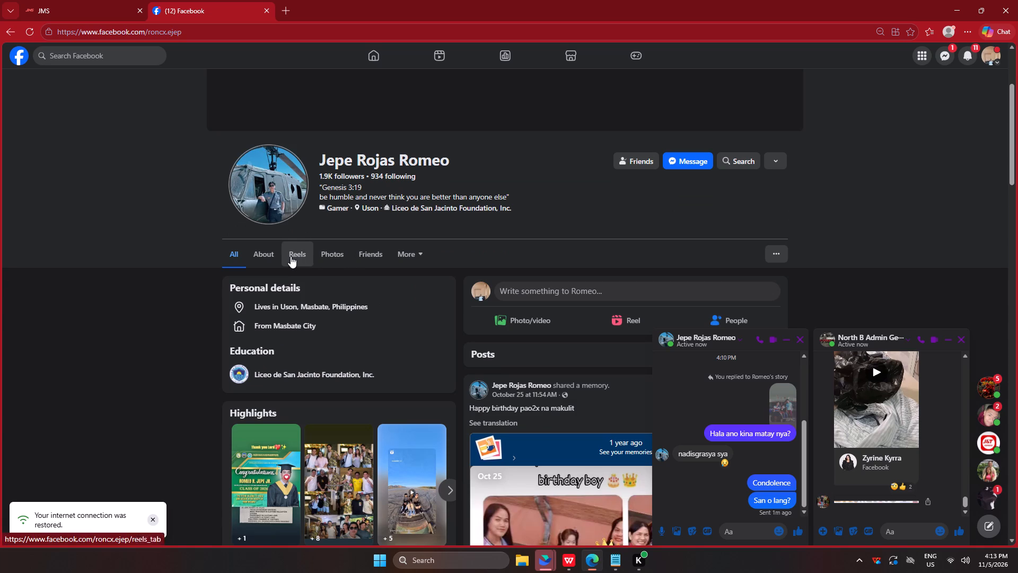
{"action": "left_click", "coordinate": [323, 253]}
{"action": "scroll", "coordinate": [517, 385], "scroll_direction": "down", "scroll_amount": 1}
{"action": "scroll", "coordinate": [471, 431], "scroll_direction": "down", "scroll_amount": 2}
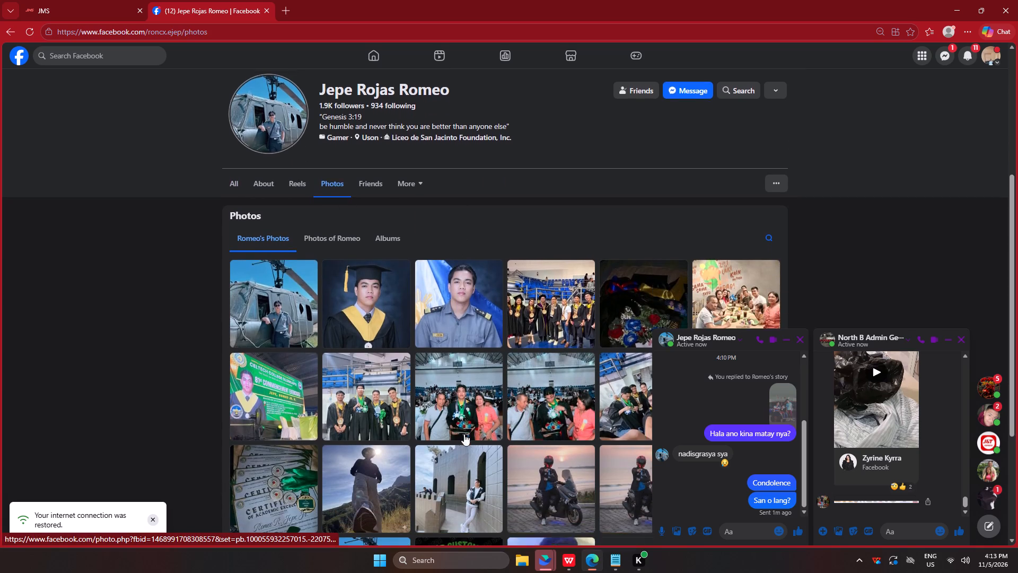
{"action": "scroll", "coordinate": [464, 434], "scroll_direction": "down", "scroll_amount": 2}
{"action": "scroll", "coordinate": [347, 306], "scroll_direction": "down", "scroll_amount": 1}
{"action": "scroll", "coordinate": [350, 322], "scroll_direction": "up", "scroll_amount": 3}
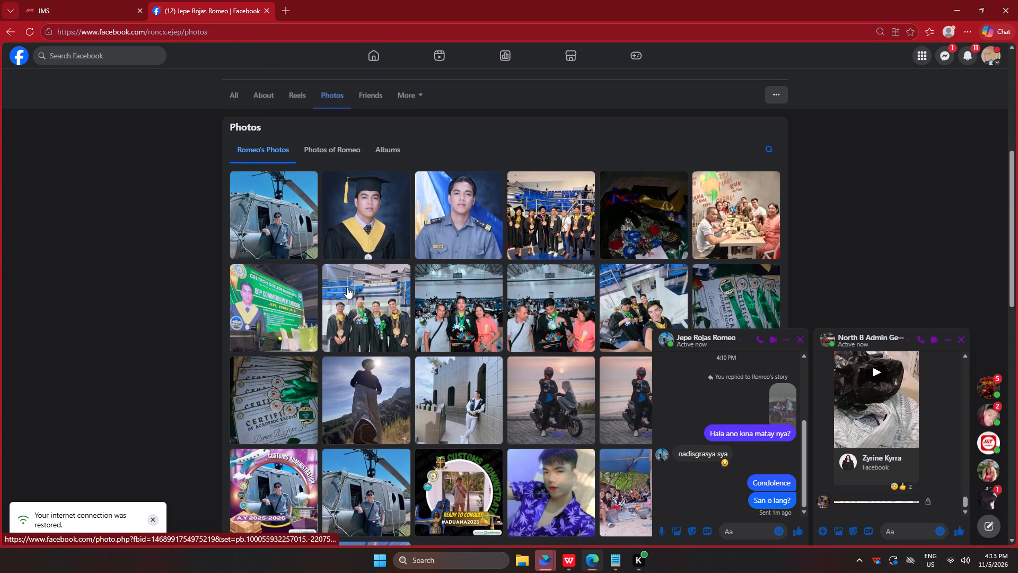
{"action": "left_click", "coordinate": [275, 240]}
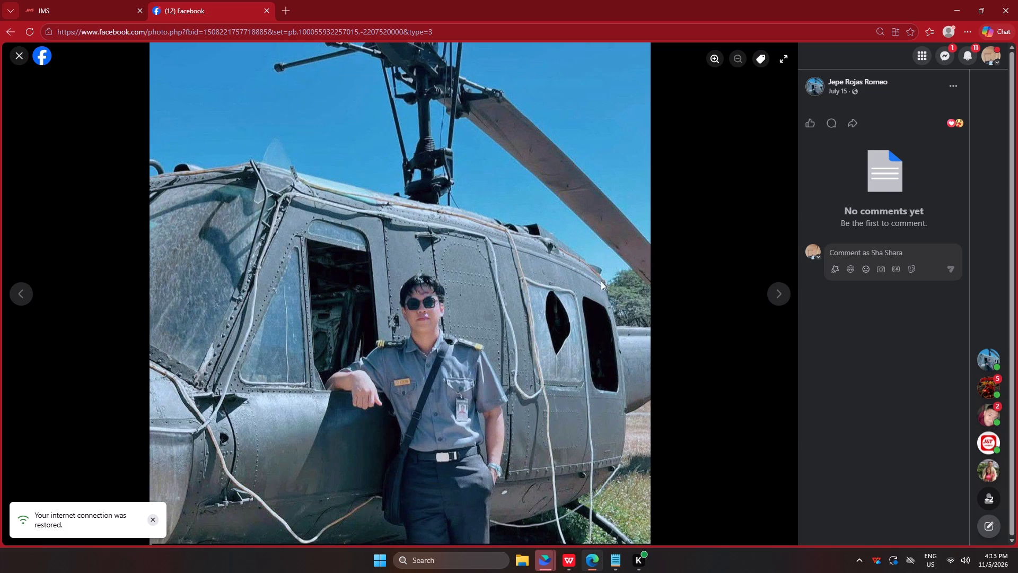
{"action": "key", "text": "Right"}
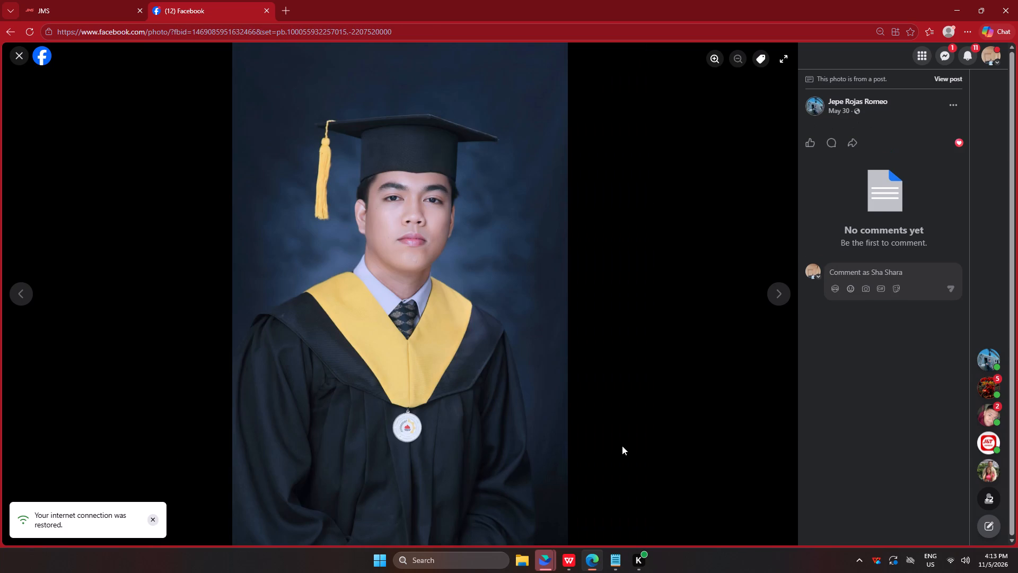
{"action": "left_click", "coordinate": [14, 60]}
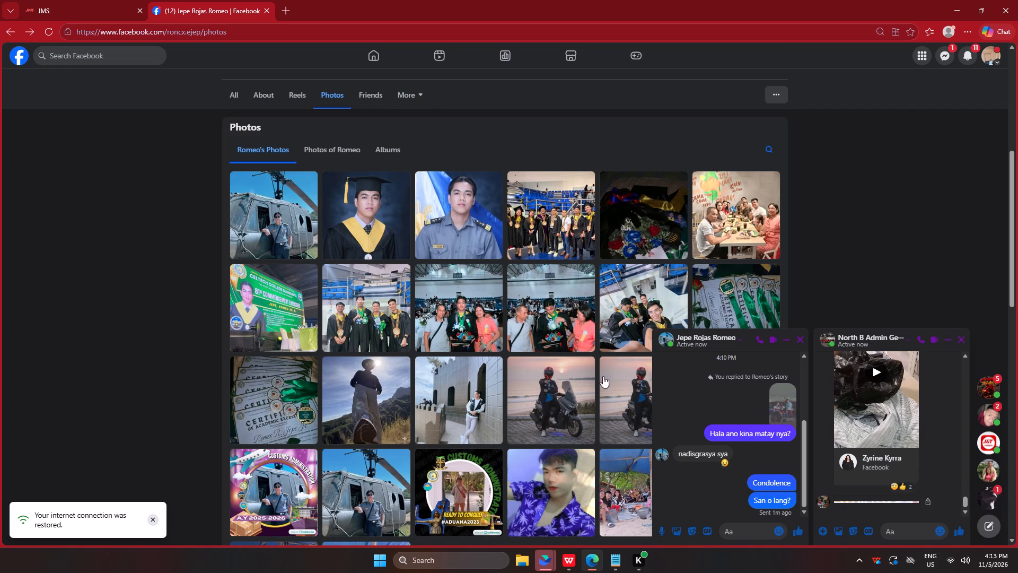
{"action": "left_click", "coordinate": [785, 343]}
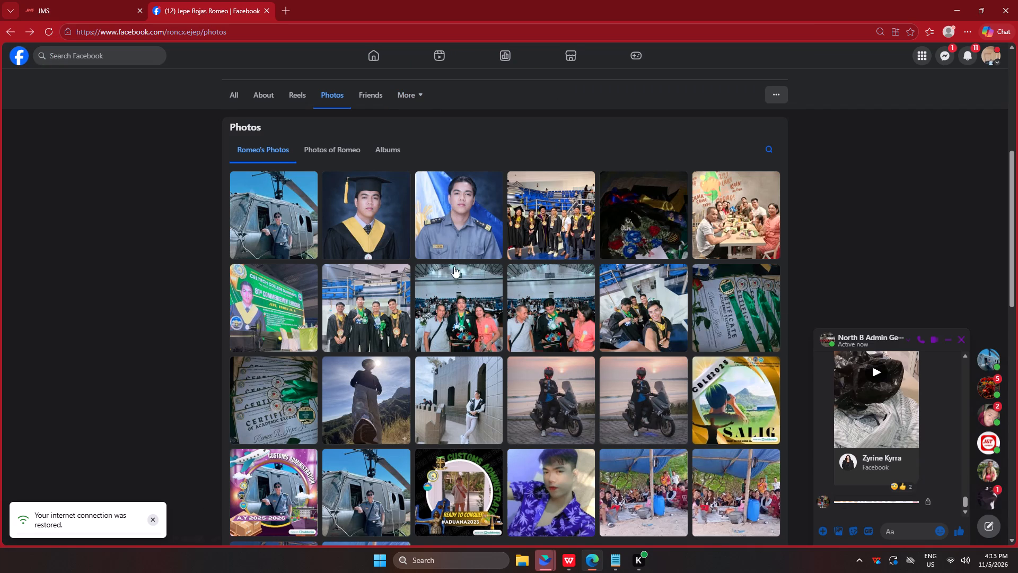
Return to the contact's main profile page, view their current story and close it.
{"action": "scroll", "coordinate": [454, 266], "scroll_direction": "up", "scroll_amount": 3}
{"action": "left_click", "coordinate": [230, 251]}
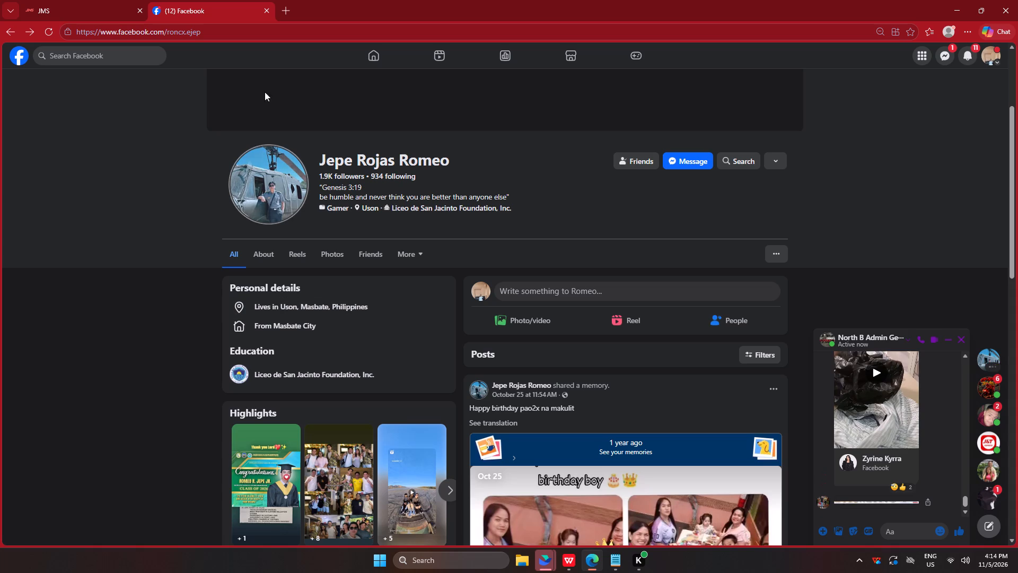
{"action": "left_click", "coordinate": [292, 199]}
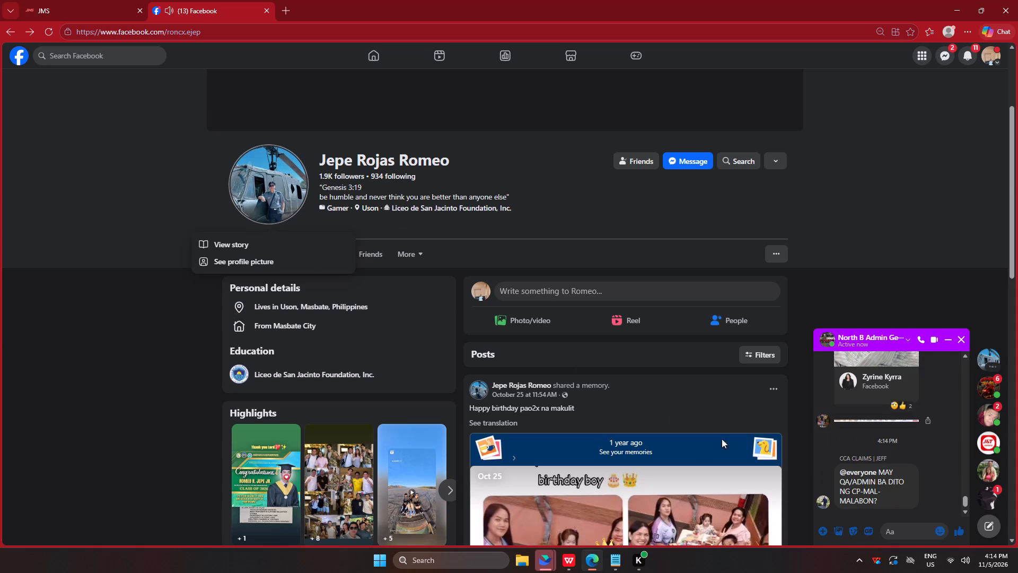
{"action": "left_click", "coordinate": [274, 202]}
{"action": "left_click", "coordinate": [276, 166]}
{"action": "left_click", "coordinate": [288, 246]}
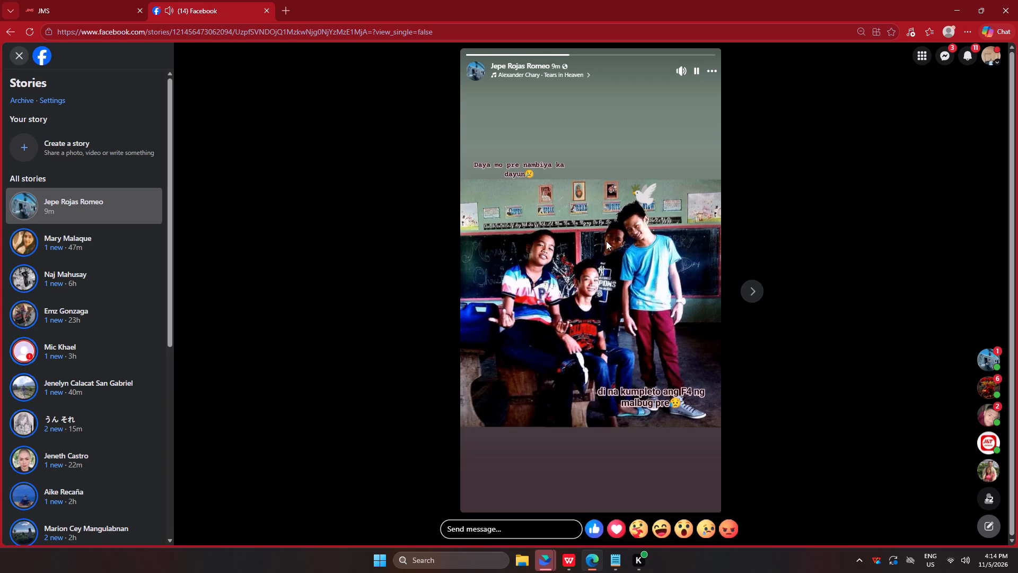
{"action": "left_click_drag", "start_coordinate": [639, 229], "coordinate": [639, 229]}
{"action": "left_click_drag", "start_coordinate": [639, 229], "coordinate": [586, 311]}
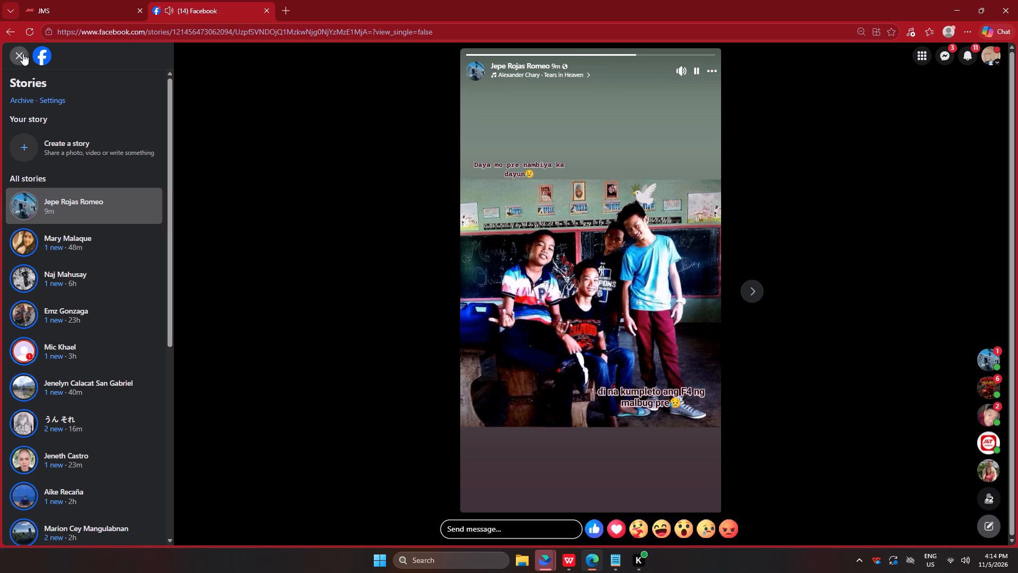
{"action": "left_click", "coordinate": [23, 54]}
Return to the Facebook home feed and minimise the North B Admin group chat.
{"action": "left_click", "coordinate": [67, 0]}
{"action": "left_click", "coordinate": [185, 0]}
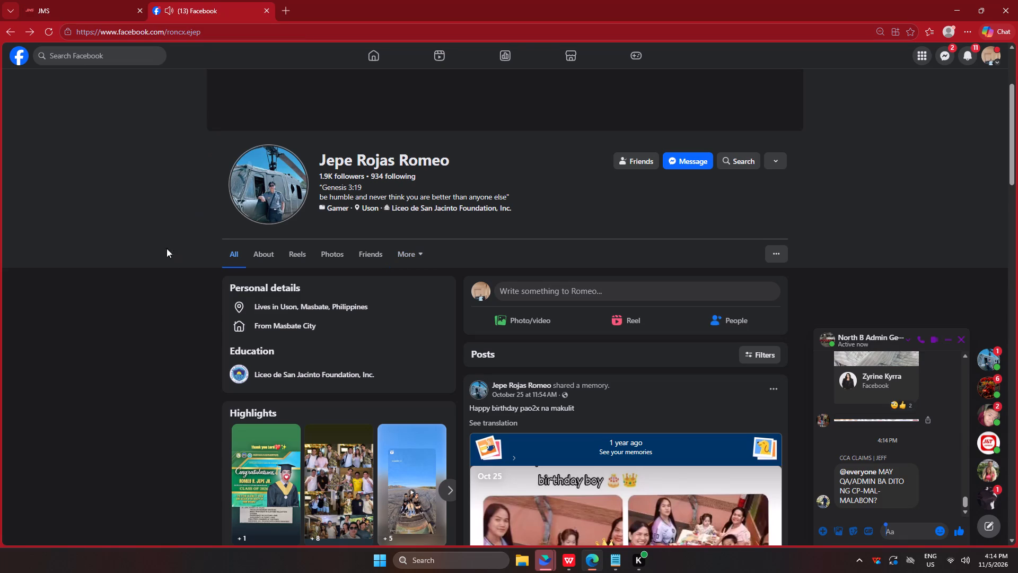
{"action": "left_click", "coordinate": [384, 61]}
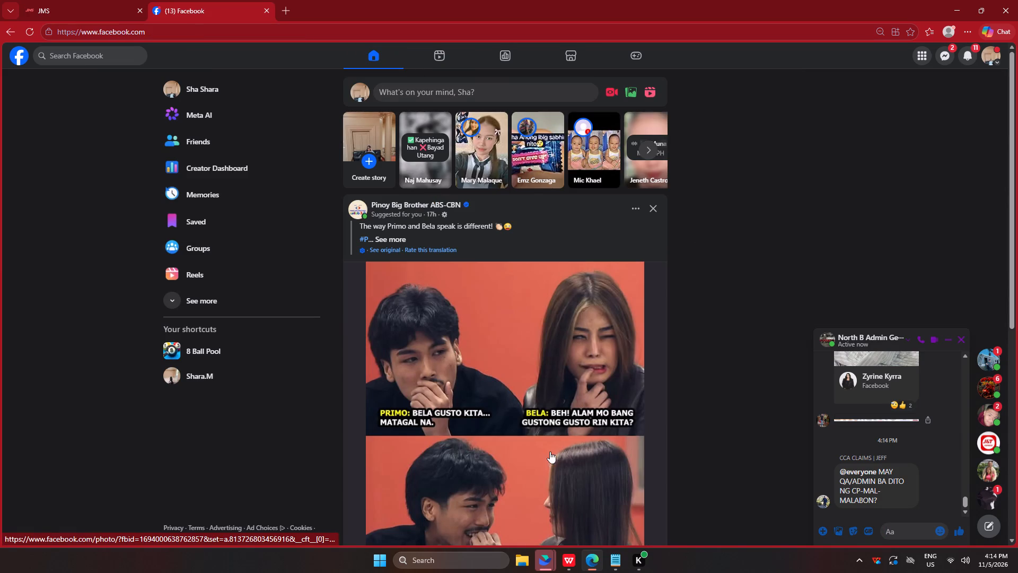
{"action": "left_click", "coordinate": [944, 338]}
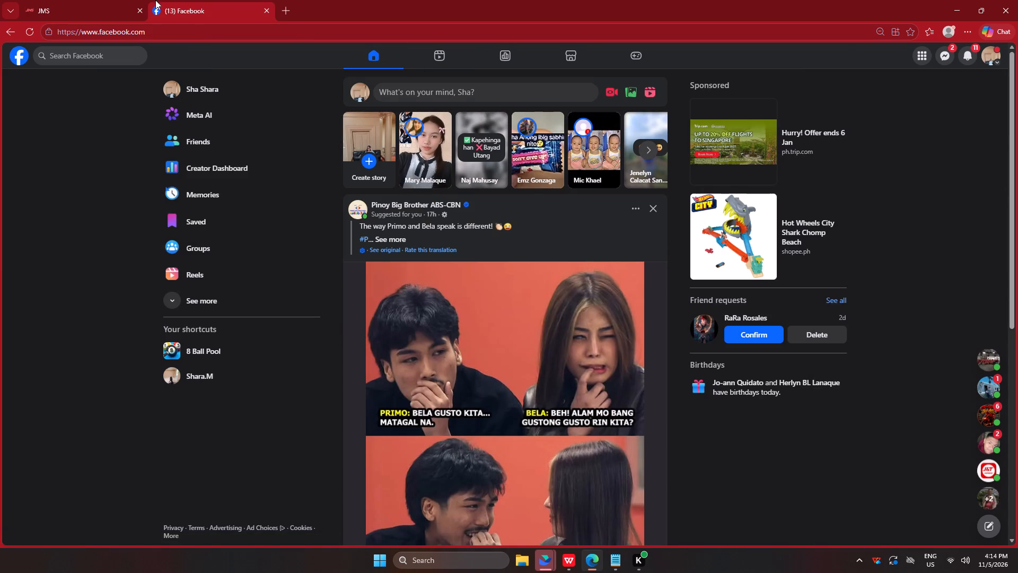
Switch to JMS, open the Monitor Delivery(New) summary and find the courier matching "doming" on the page.
{"action": "left_click", "coordinate": [78, 0]}
{"action": "left_click", "coordinate": [322, 79]}
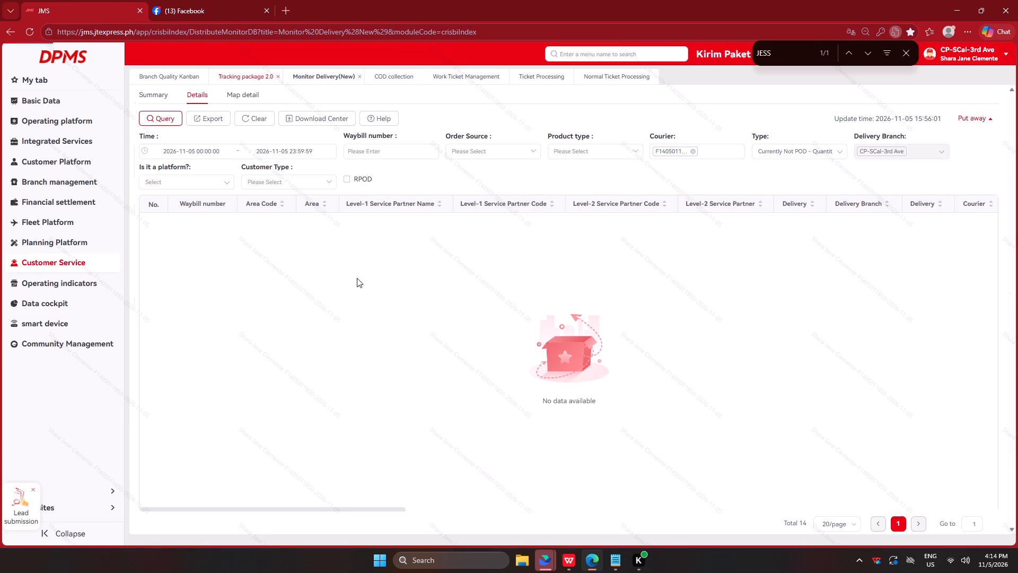
{"action": "left_click", "coordinate": [156, 96]}
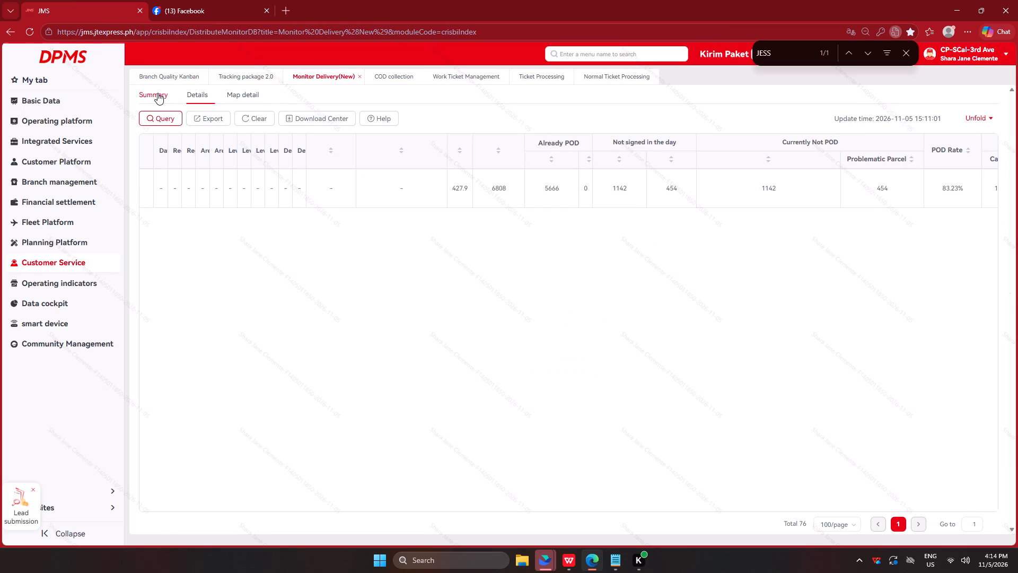
{"action": "left_click_drag", "start_coordinate": [785, 60], "coordinate": [734, 51]}
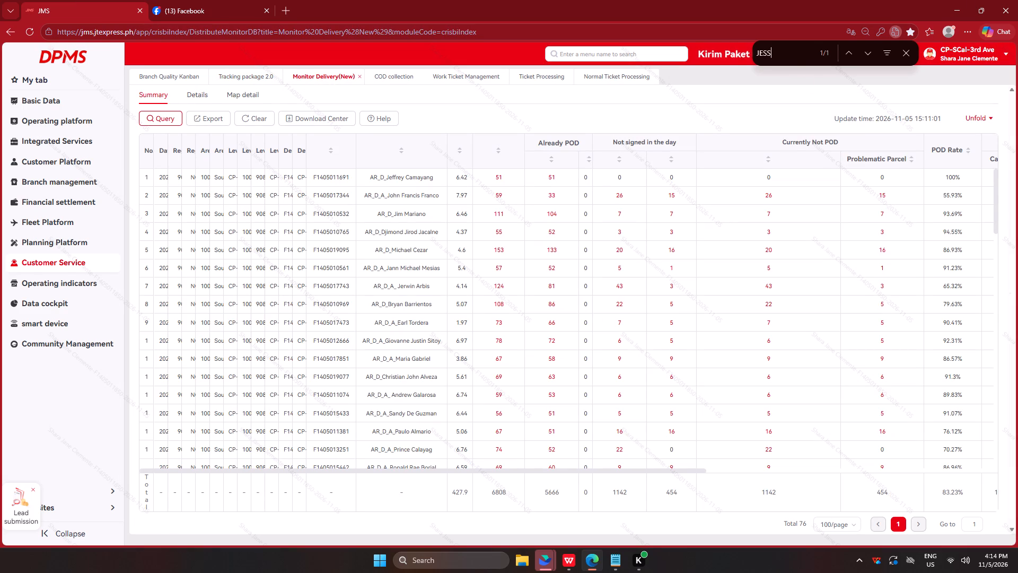
{"action": "left_click_drag", "start_coordinate": [734, 51], "coordinate": [733, 51]}
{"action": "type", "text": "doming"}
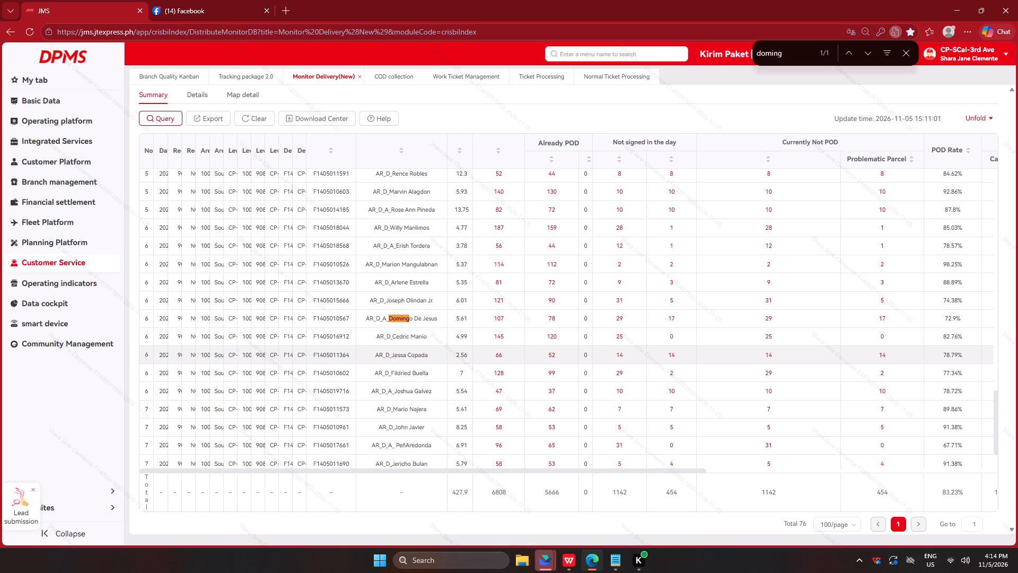
Refresh the delivery monitor summary, find the courier matching "domin", and open that courier's Currently Not POD details.
{"action": "left_click", "coordinate": [147, 109]}
{"action": "left_click", "coordinate": [146, 116]}
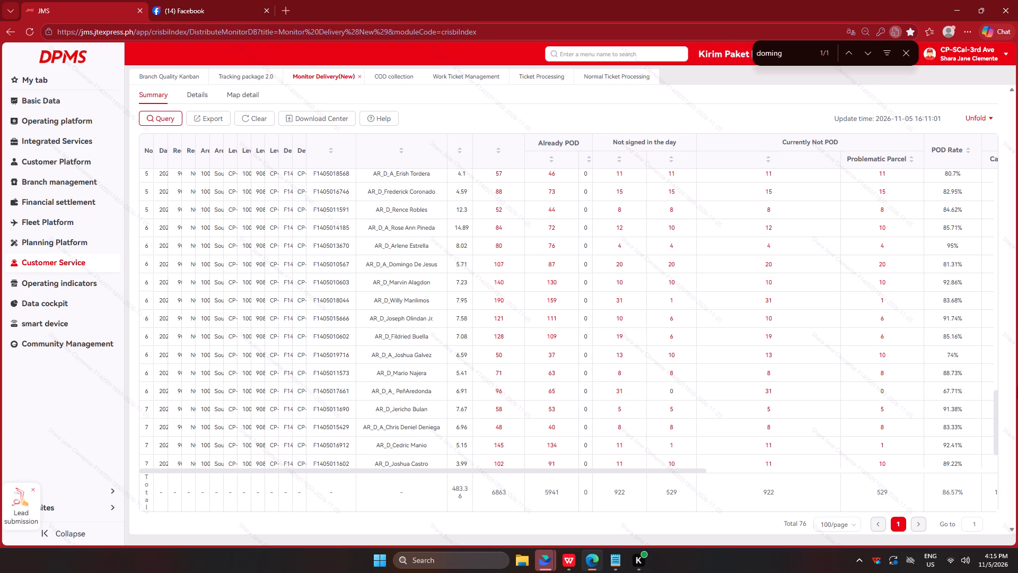
{"action": "left_click", "coordinate": [785, 59]}
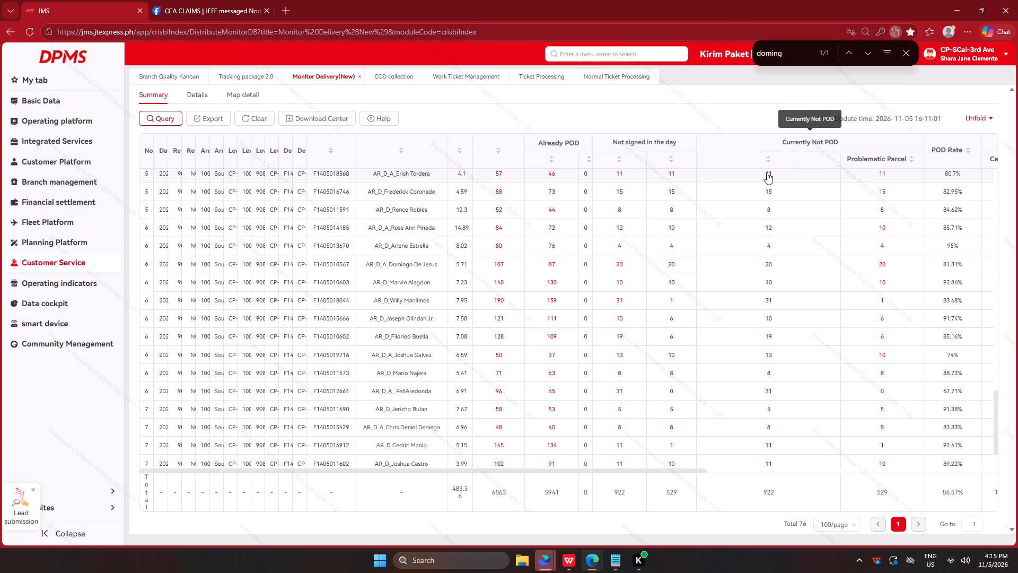
{"action": "key", "text": "BackSpace"}
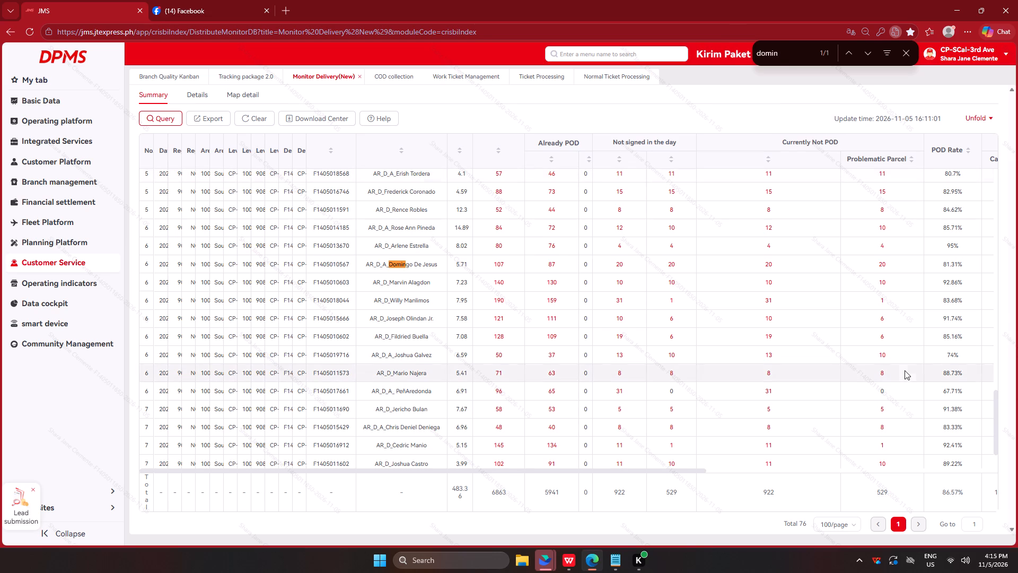
{"action": "left_click", "coordinate": [768, 266]}
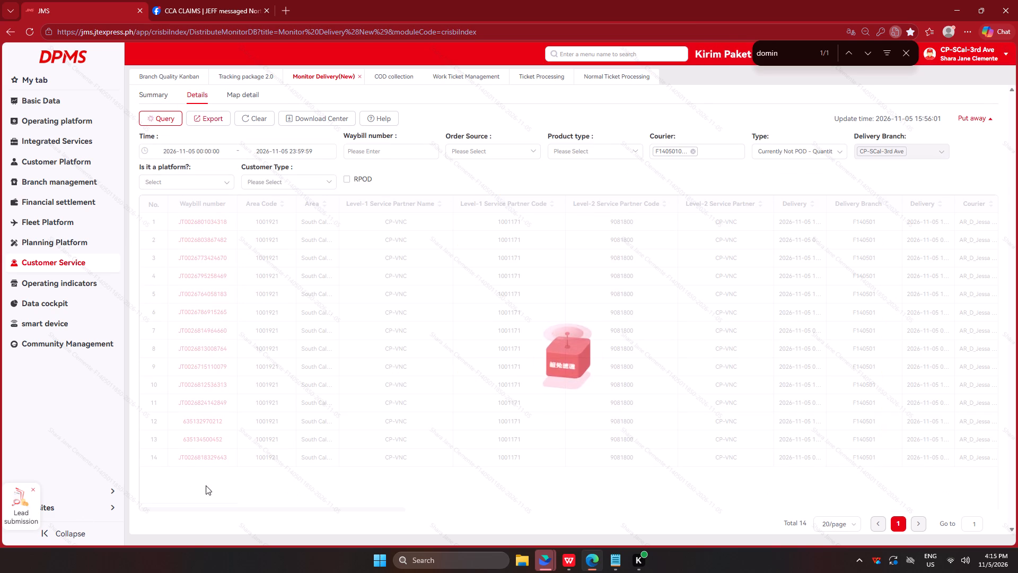
Export the courier's undelivered parcel details and open the newest exported file from the Download Center.
{"action": "left_click", "coordinate": [215, 118]}
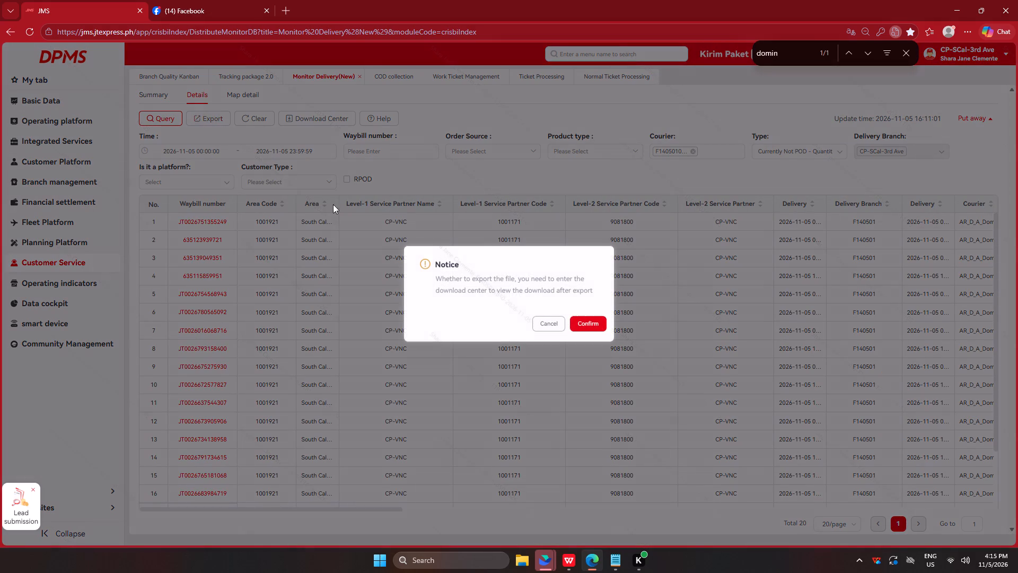
{"action": "left_click", "coordinate": [582, 323]}
{"action": "left_click", "coordinate": [318, 123]}
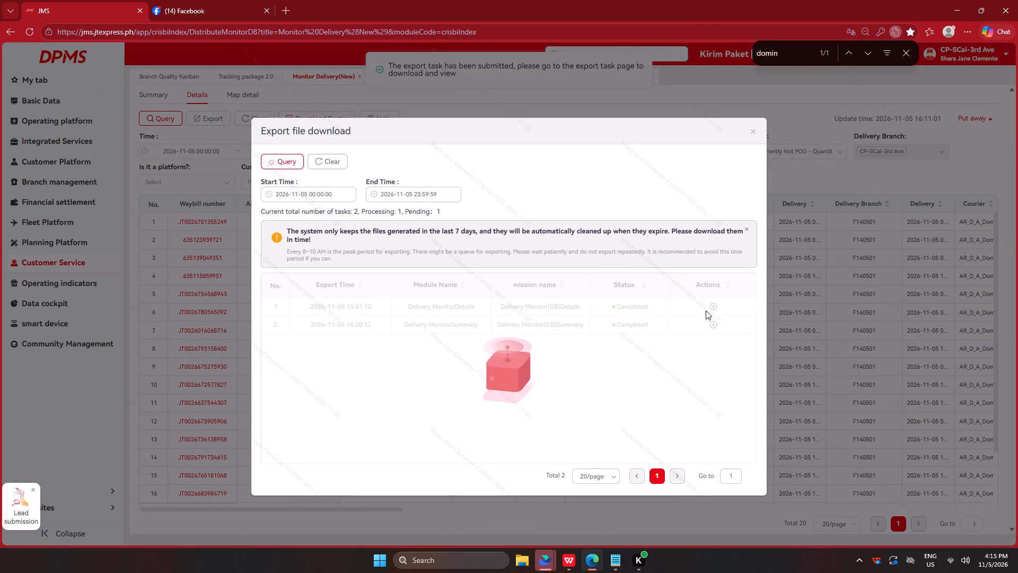
{"action": "left_click", "coordinate": [712, 306]}
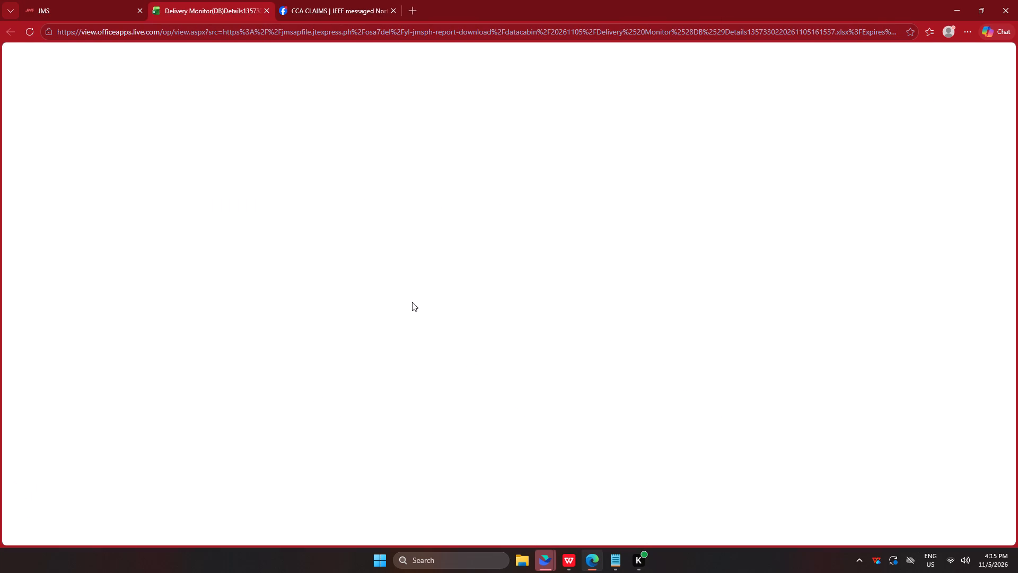
Copy all waybill numbers from column A of the exported file, excluding the header, and look them up in Tracking package 2.0.
{"action": "left_click", "coordinate": [34, 183]}
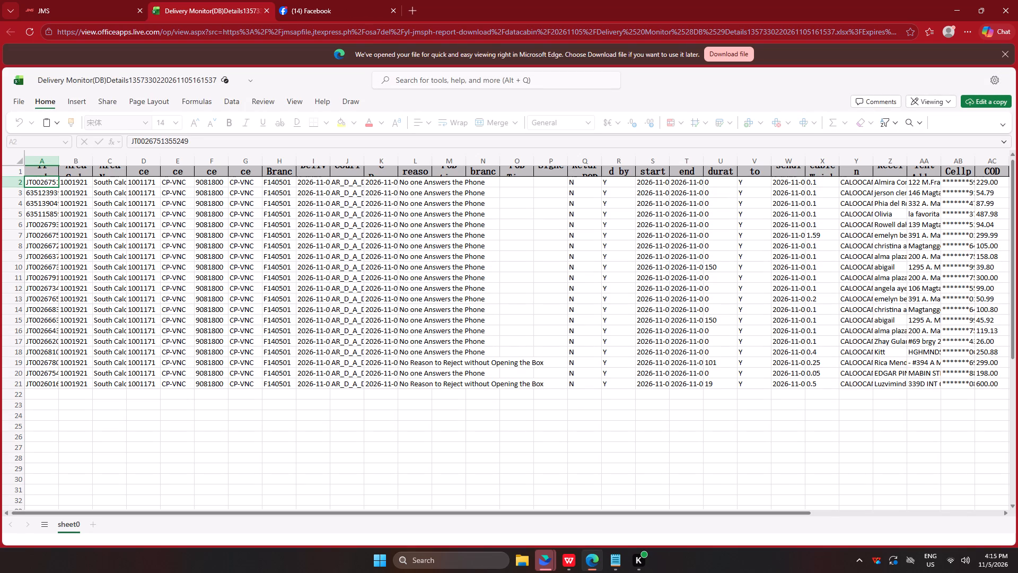
{"action": "key", "text": "ctrl+shift+Down"}
{"action": "key", "text": "ctrl+c"}
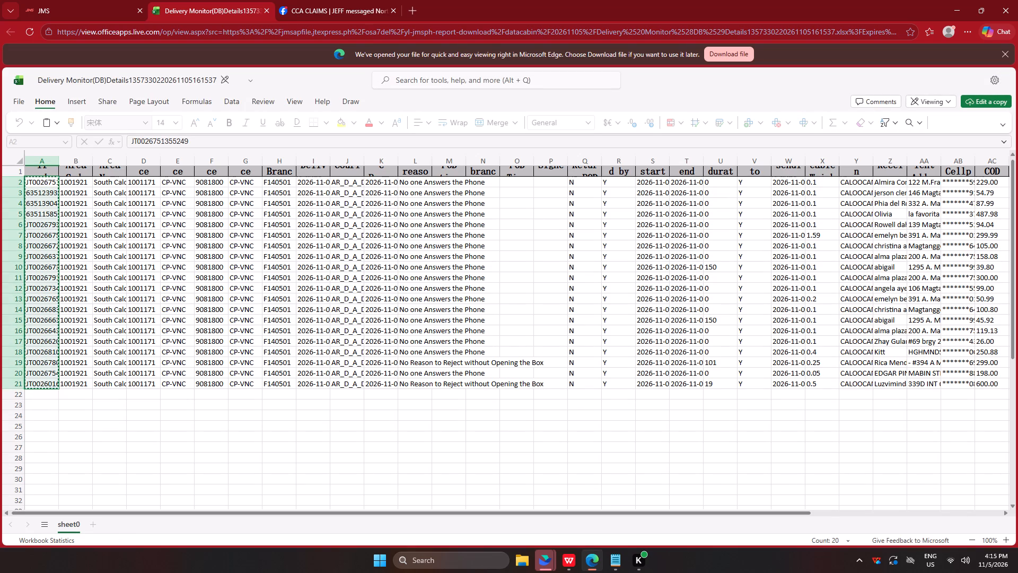
{"action": "left_click", "coordinate": [76, 0]}
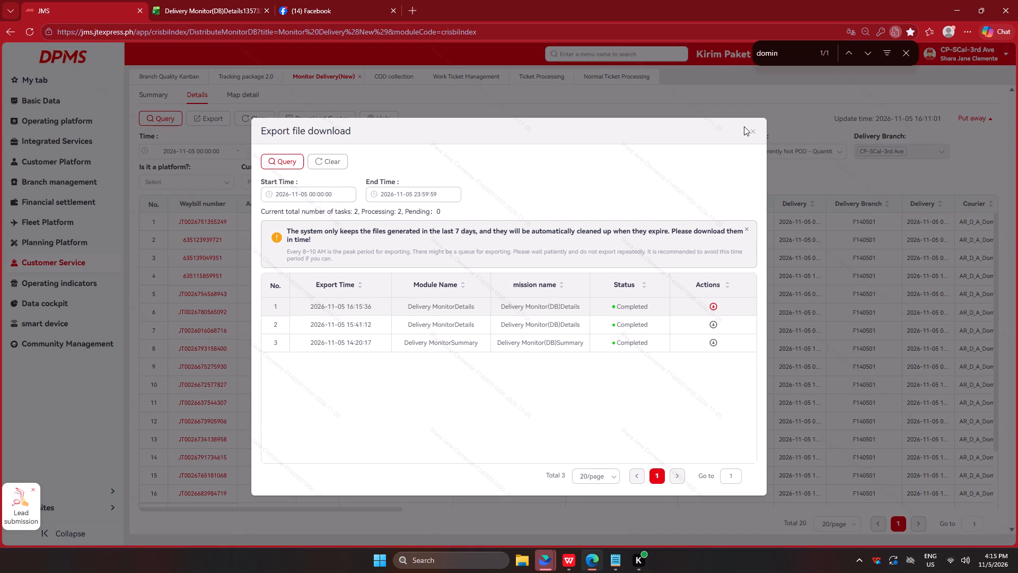
{"action": "left_click", "coordinate": [756, 132]}
{"action": "left_click", "coordinate": [229, 74]}
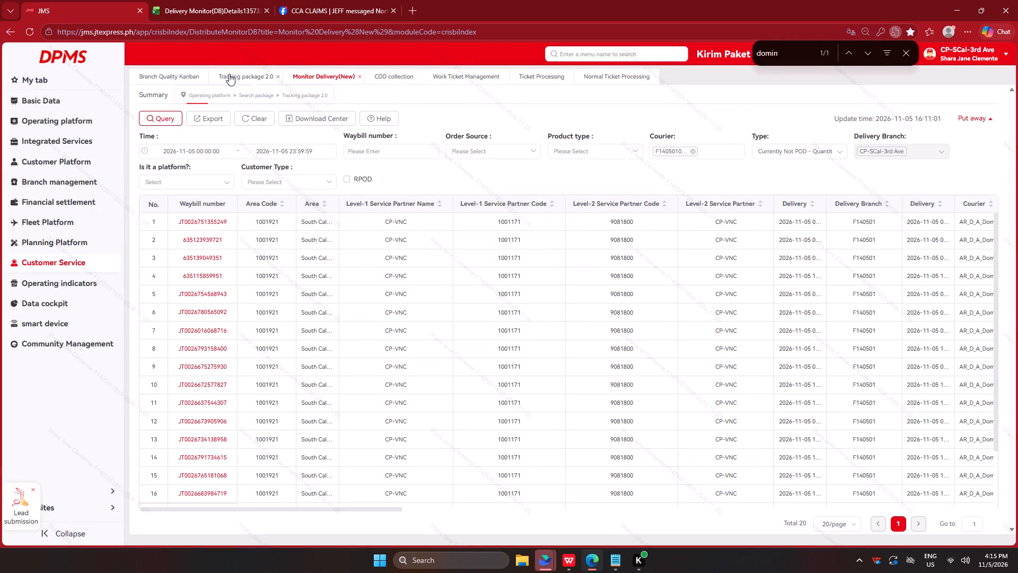
{"action": "left_click", "coordinate": [153, 241]}
{"action": "right_click", "coordinate": [154, 240]}
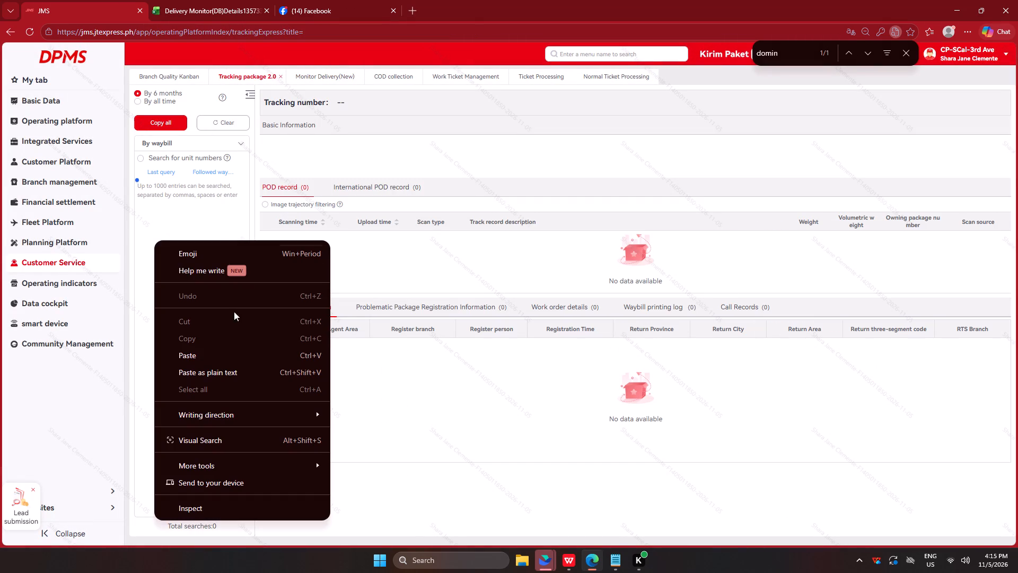
{"action": "left_click", "coordinate": [219, 350]}
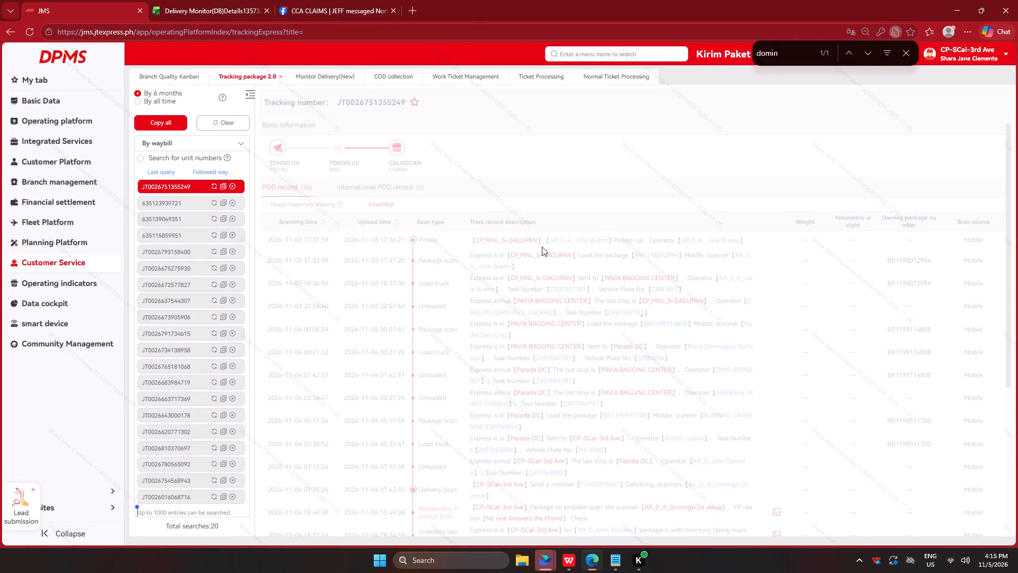
{"action": "scroll", "coordinate": [568, 264], "scroll_direction": "down", "scroll_amount": 5}
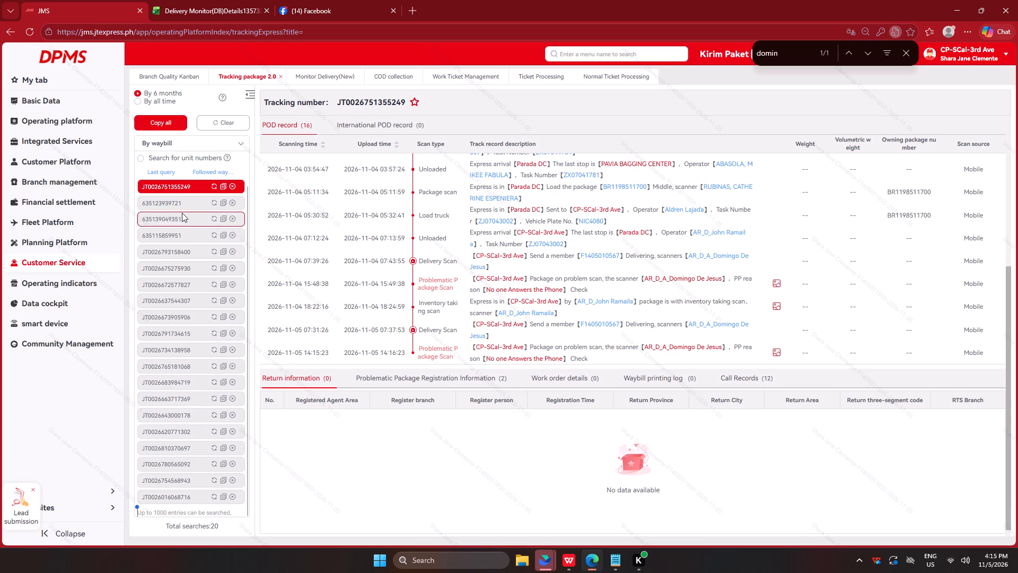
Switch to WPS Office and paste the copied waybill numbers into the CHECKING sheet starting at cell B146.
{"action": "left_click", "coordinate": [562, 558]}
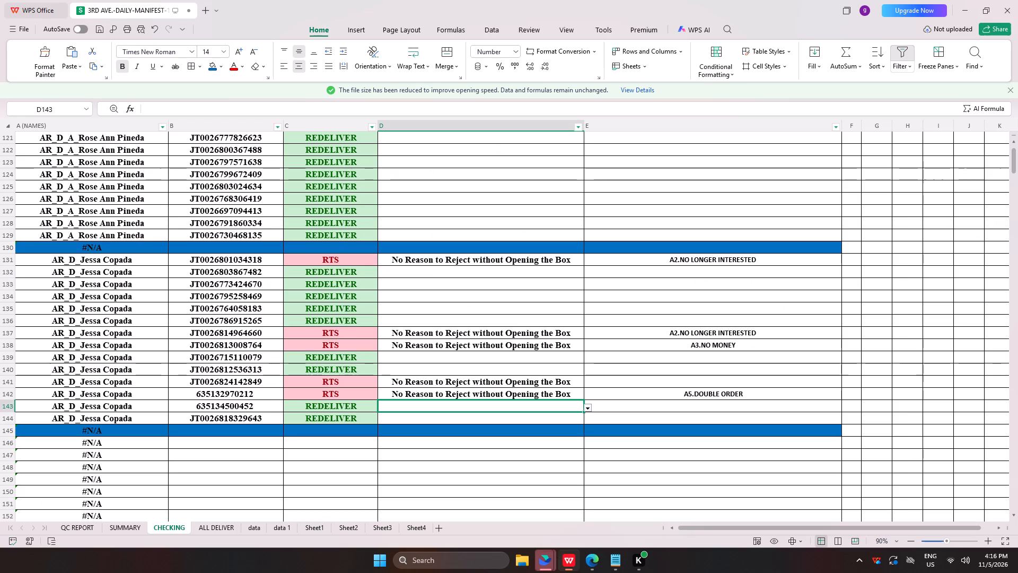
{"action": "scroll", "coordinate": [308, 435], "scroll_direction": "down", "scroll_amount": 4}
{"action": "left_click", "coordinate": [218, 344]}
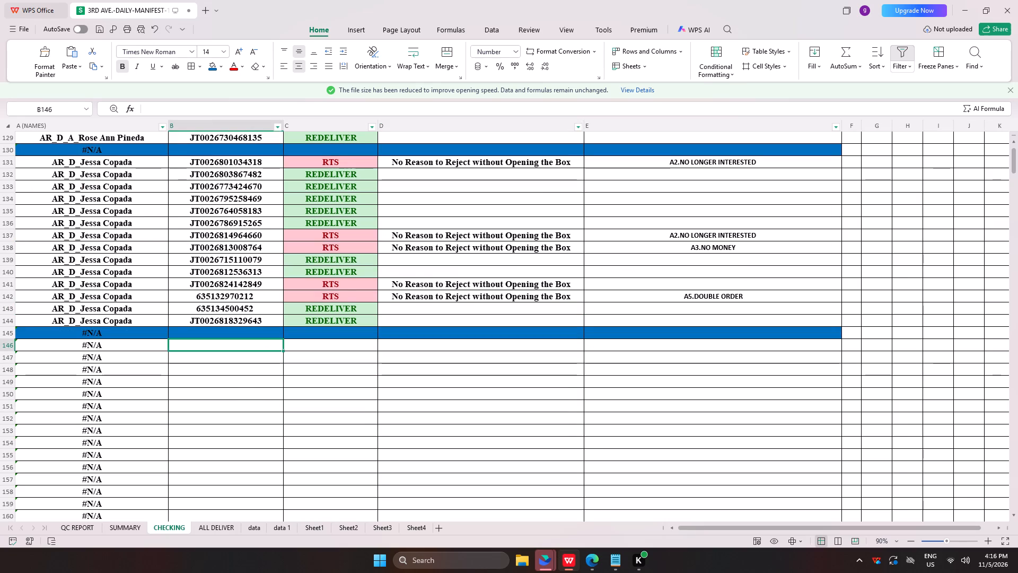
{"action": "right_click", "coordinate": [232, 344]}
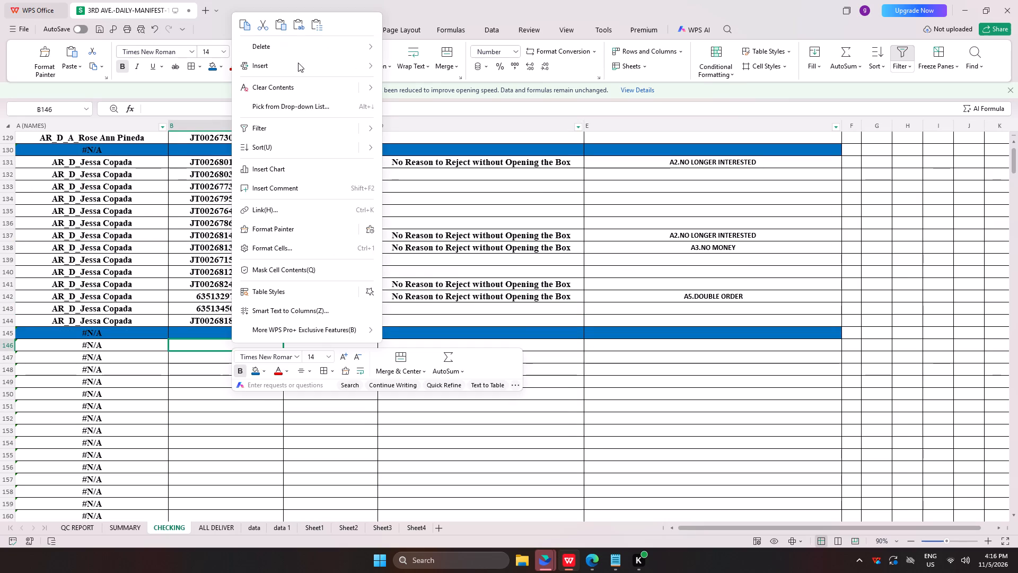
{"action": "left_click", "coordinate": [303, 27]}
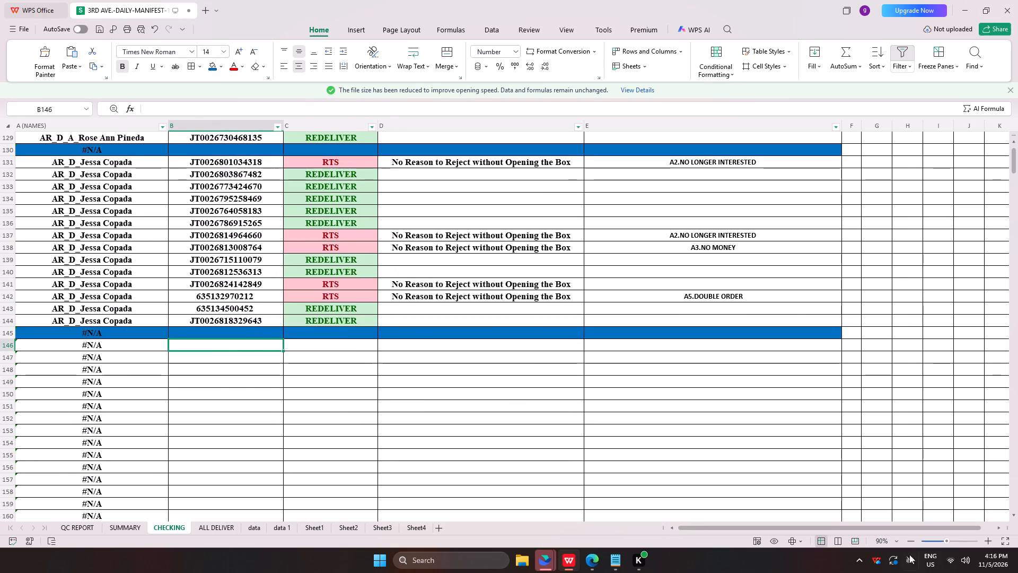
Fill A166:E166, the row just below the pasted waybills, with the blue separator colour.
{"action": "scroll", "coordinate": [492, 418], "scroll_direction": "down", "scroll_amount": 5}
{"action": "left_click_drag", "start_coordinate": [76, 391], "coordinate": [606, 392]}
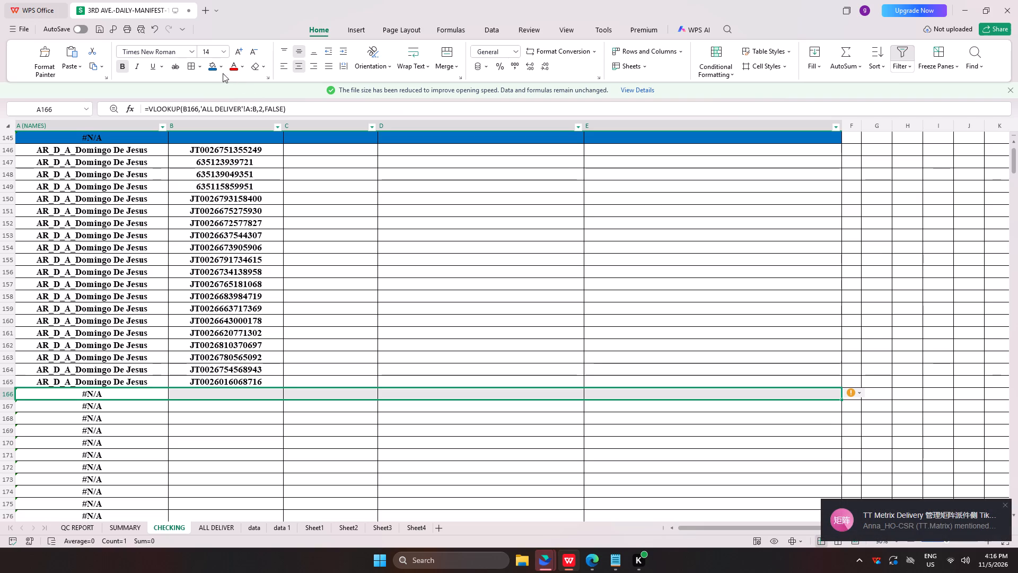
{"action": "left_click", "coordinate": [214, 72]}
Switch to Microsoft Edge and examine the POD tracking records of the second through seventh waybills for delivery attempts and problem reasons.
{"action": "key", "text": "alt+Tab"}
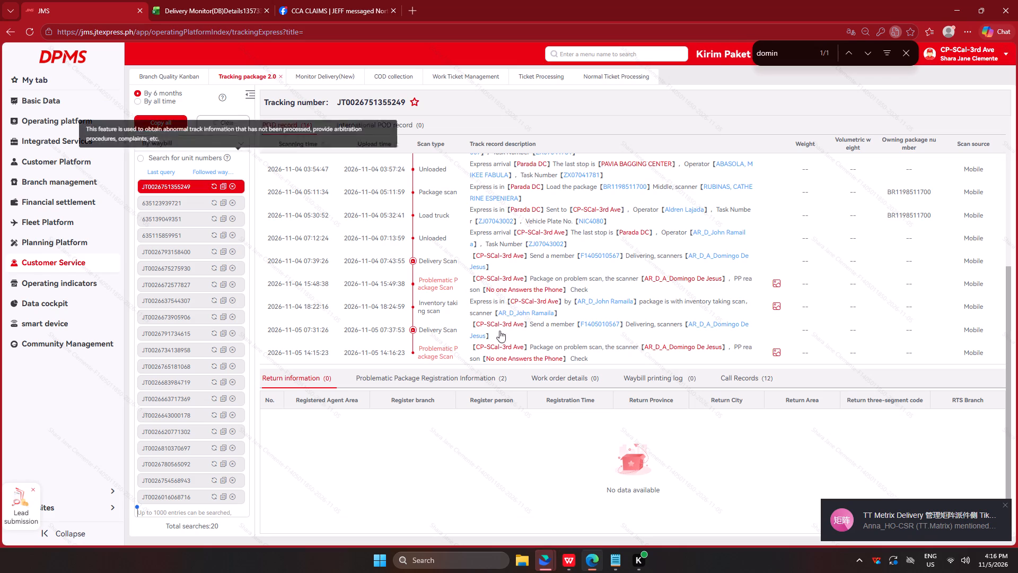
{"action": "left_click", "coordinate": [179, 202]}
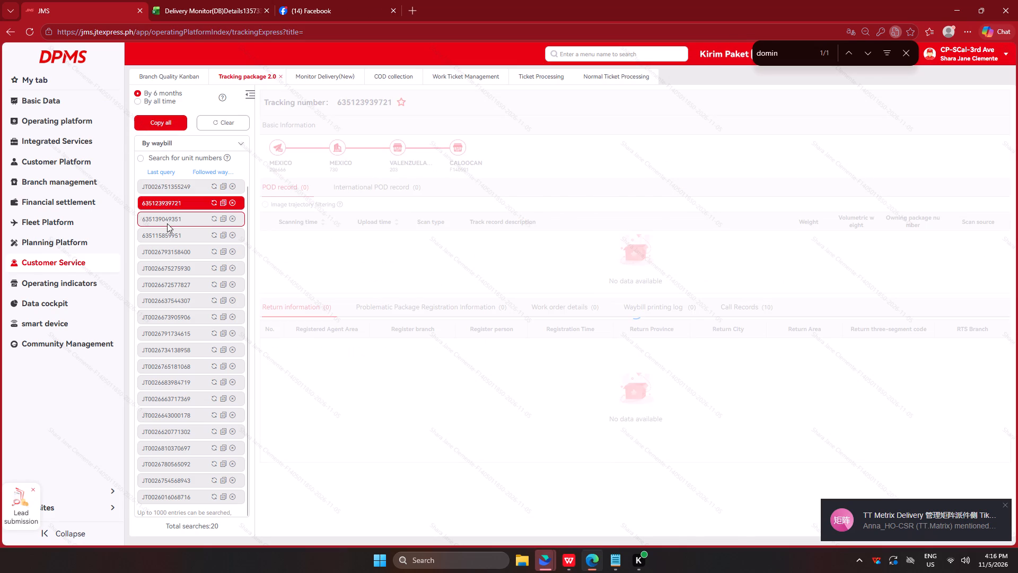
{"action": "left_click", "coordinate": [167, 223]}
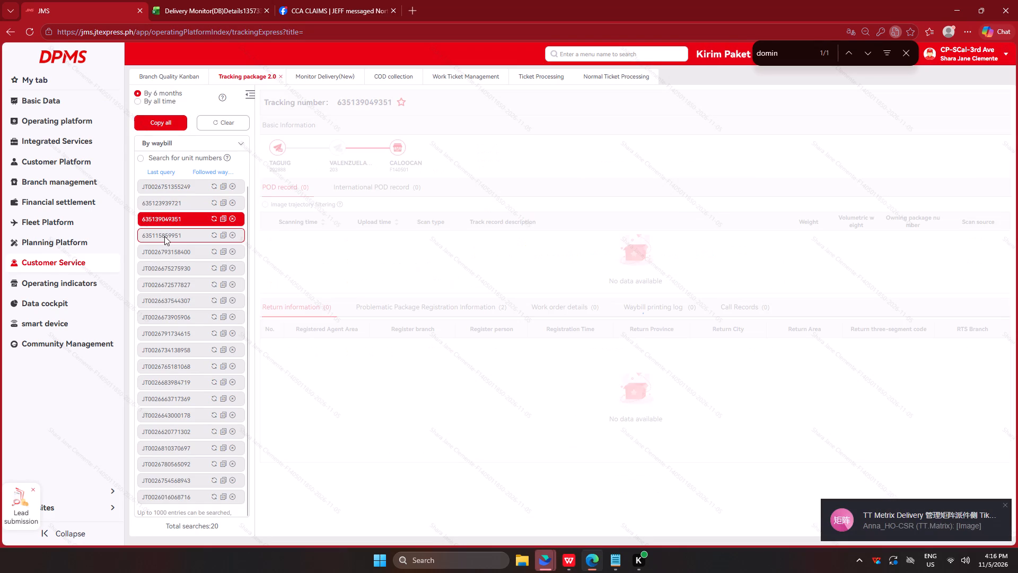
{"action": "left_click", "coordinate": [169, 232]}
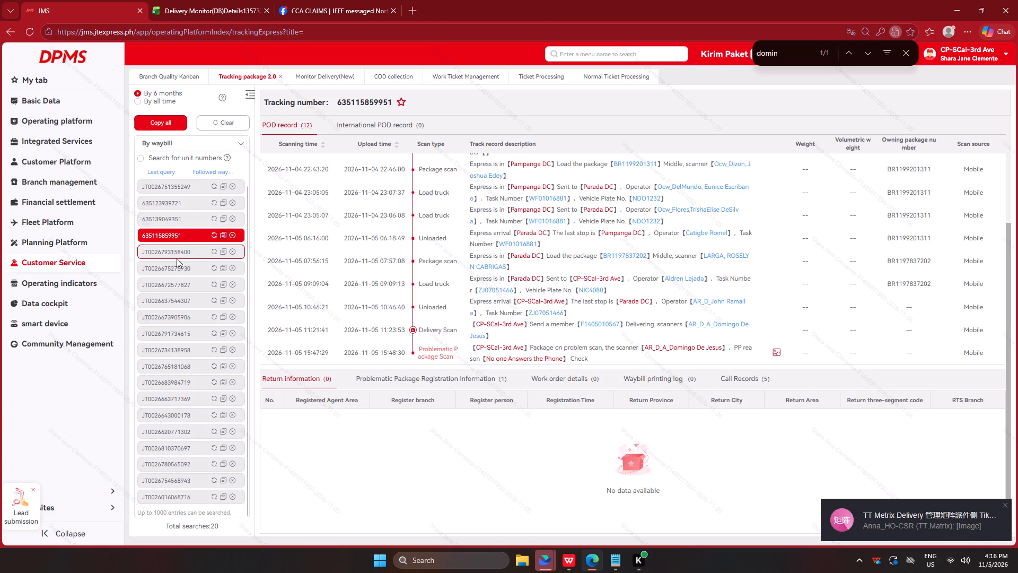
{"action": "left_click", "coordinate": [177, 258]}
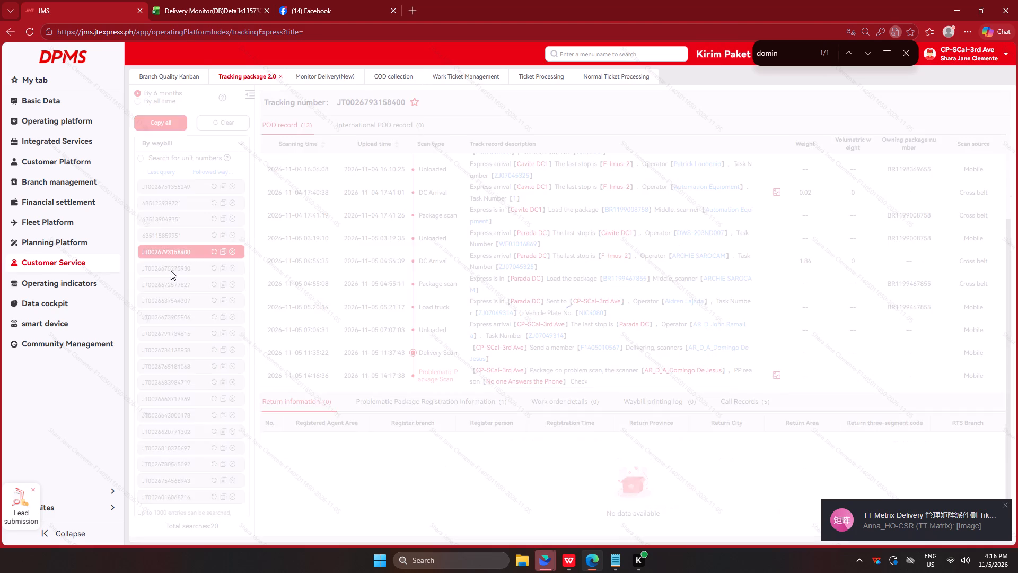
{"action": "left_click", "coordinate": [172, 269]}
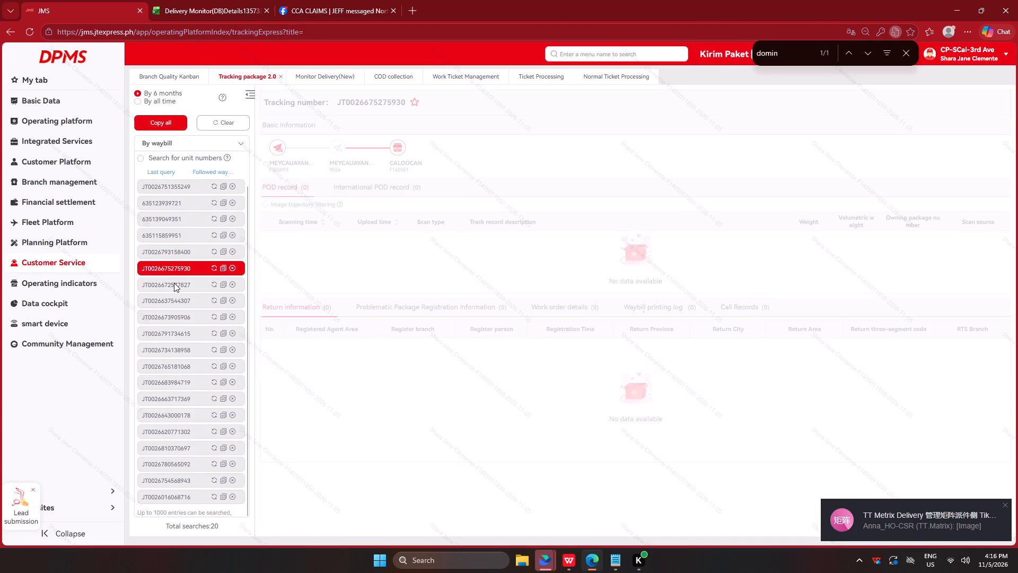
{"action": "scroll", "coordinate": [634, 346], "scroll_direction": "down", "scroll_amount": 4}
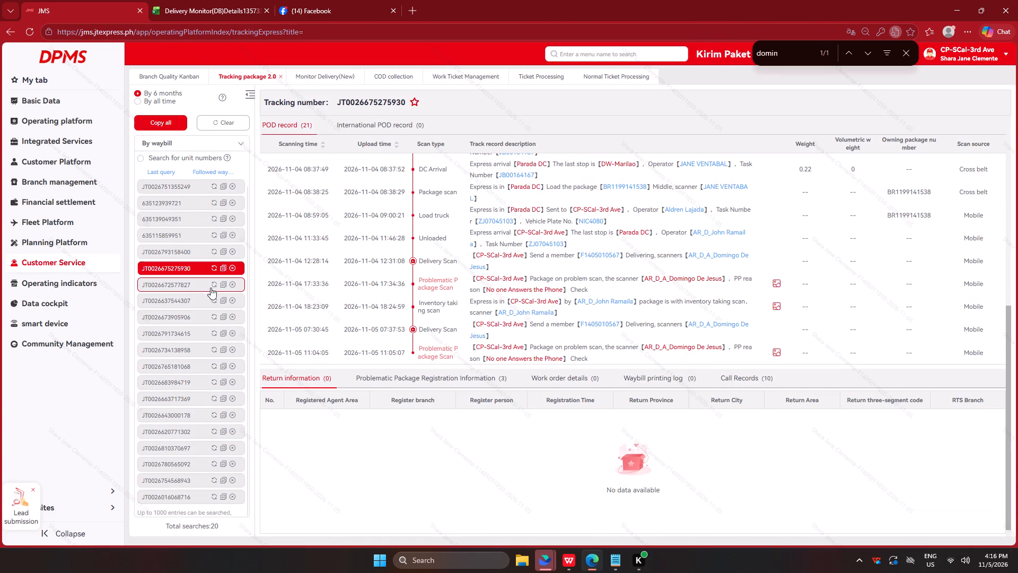
{"action": "left_click", "coordinate": [181, 285]}
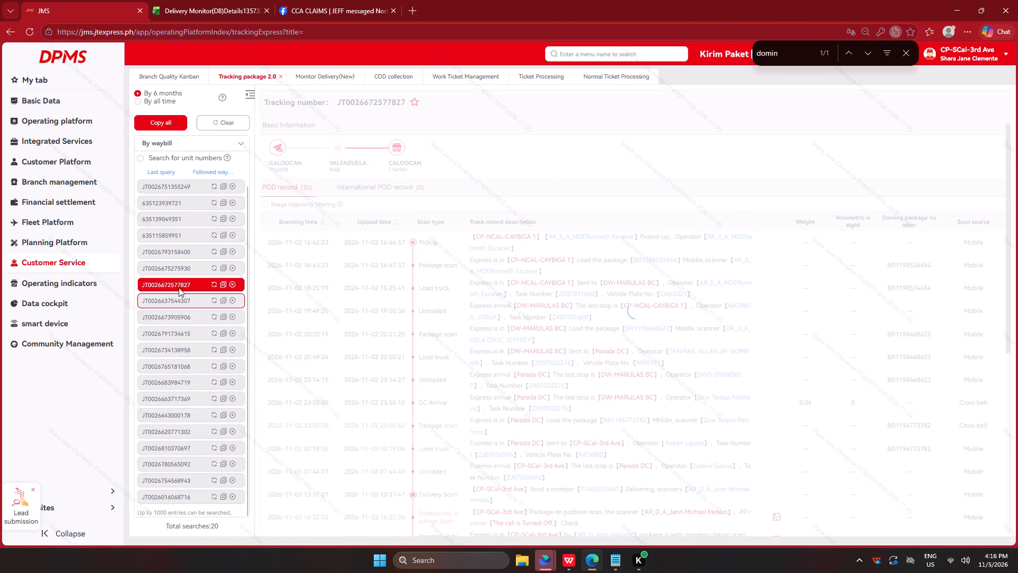
{"action": "scroll", "coordinate": [535, 268], "scroll_direction": "up", "scroll_amount": 1}
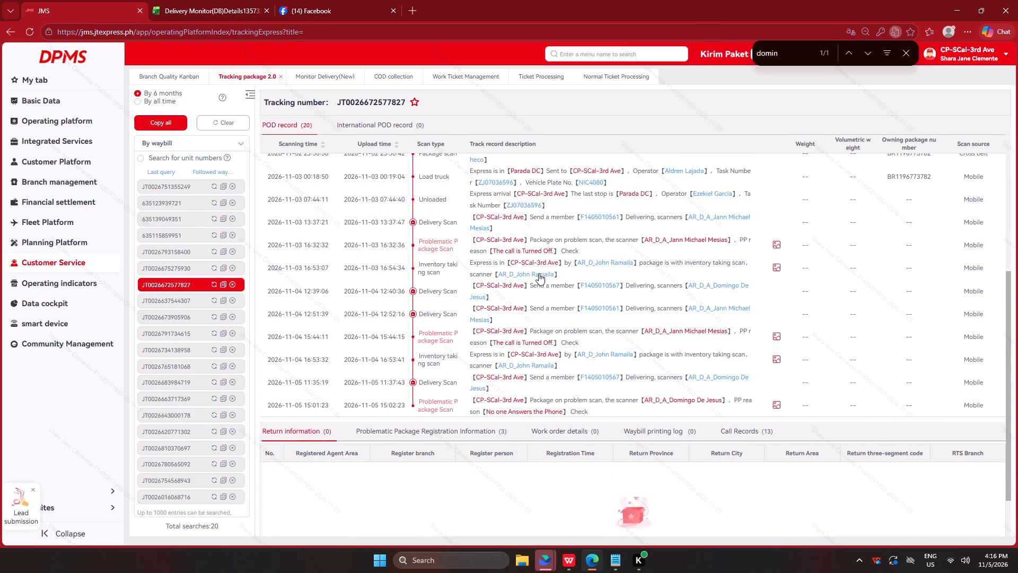
{"action": "scroll", "coordinate": [519, 307], "scroll_direction": "down", "scroll_amount": 1}
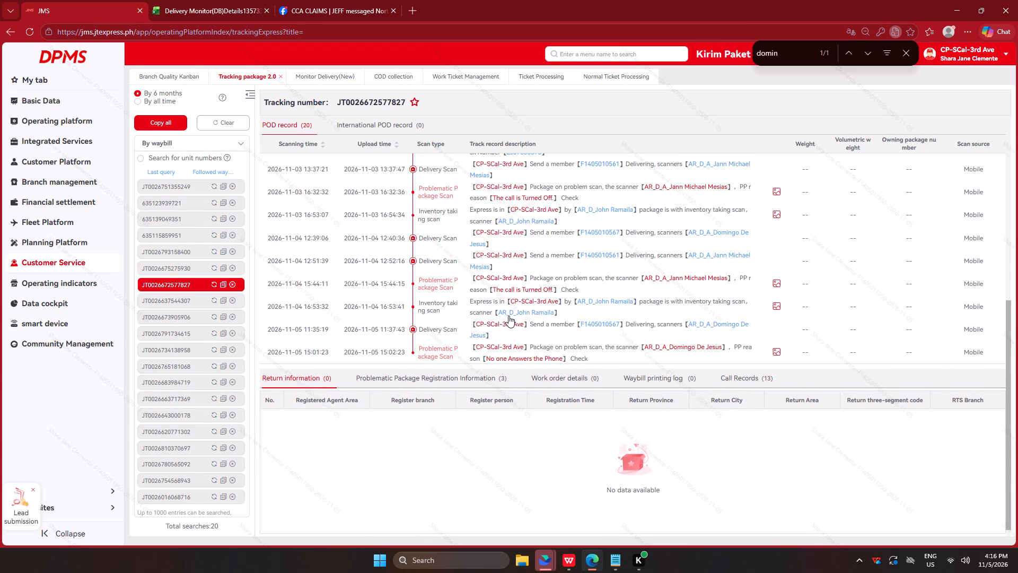
In WPS Office, copy the RTS status, phone-unanswered reason and D1 valid 3 delivery attempts remark from C105:E105 to C152:E152.
{"action": "key", "text": "alt+Tab"}
{"action": "scroll", "coordinate": [307, 284], "scroll_direction": "up", "scroll_amount": 6}
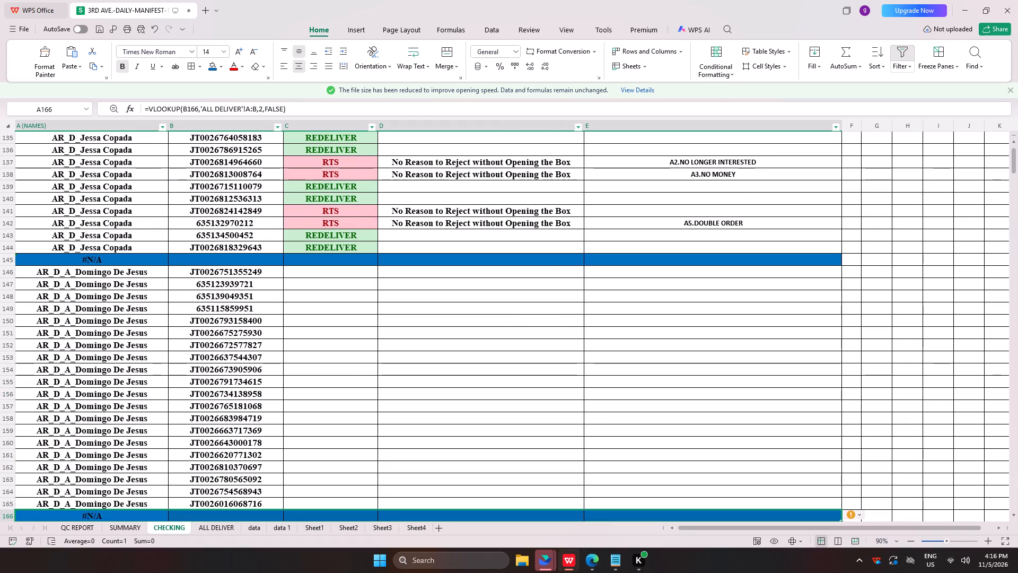
{"action": "scroll", "coordinate": [456, 233], "scroll_direction": "up", "scroll_amount": 14}
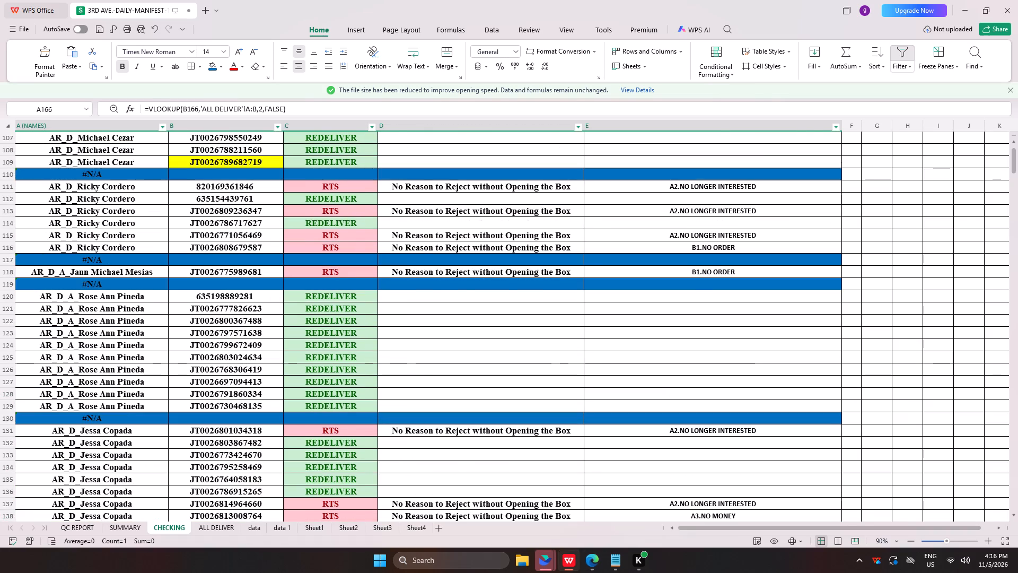
{"action": "left_click_drag", "start_coordinate": [311, 137], "coordinate": [619, 149]}
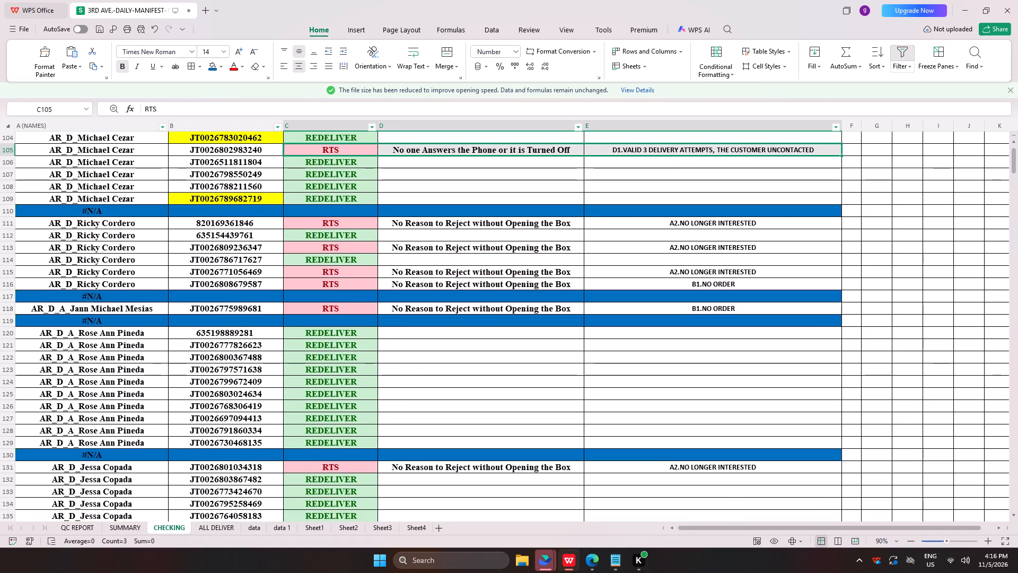
{"action": "key", "text": "ctrl+c"}
{"action": "scroll", "coordinate": [588, 213], "scroll_direction": "down", "scroll_amount": 5}
{"action": "scroll", "coordinate": [587, 277], "scroll_direction": "down", "scroll_amount": 7}
{"action": "scroll", "coordinate": [561, 332], "scroll_direction": "down", "scroll_amount": 3}
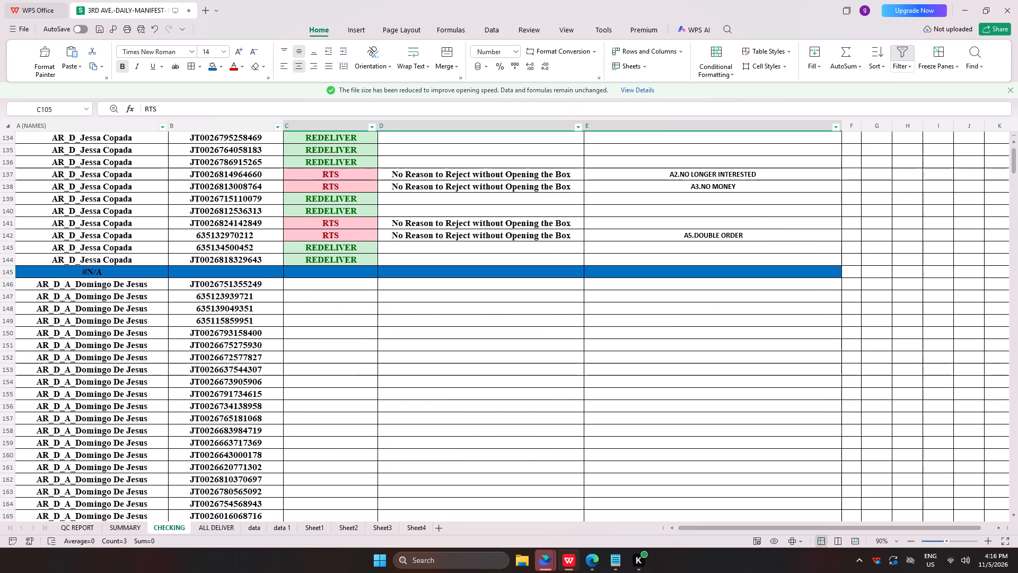
{"action": "left_click", "coordinate": [320, 357]}
{"action": "key", "text": "ctrl+v"}
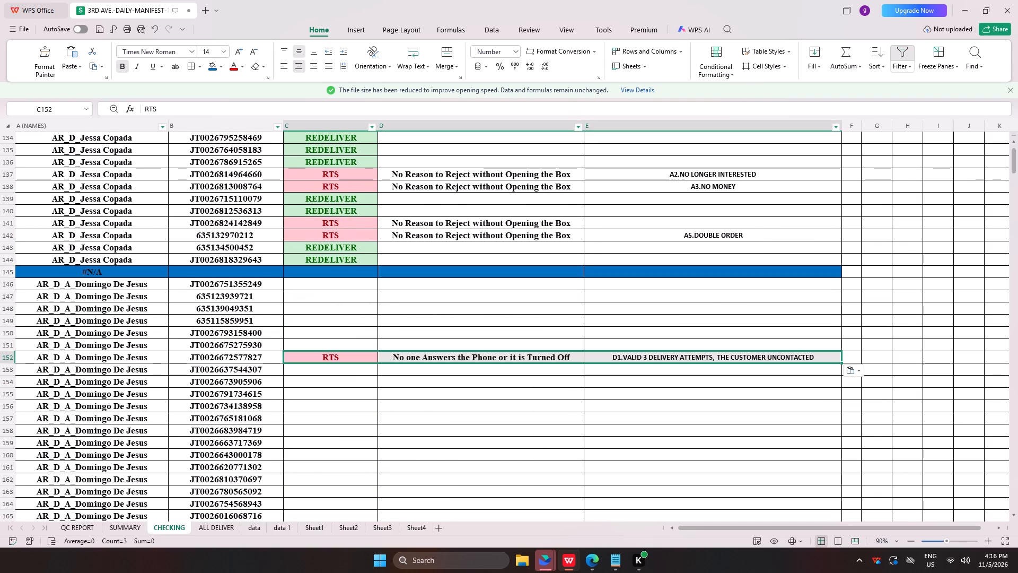
{"action": "key", "text": "alt+Tab"}
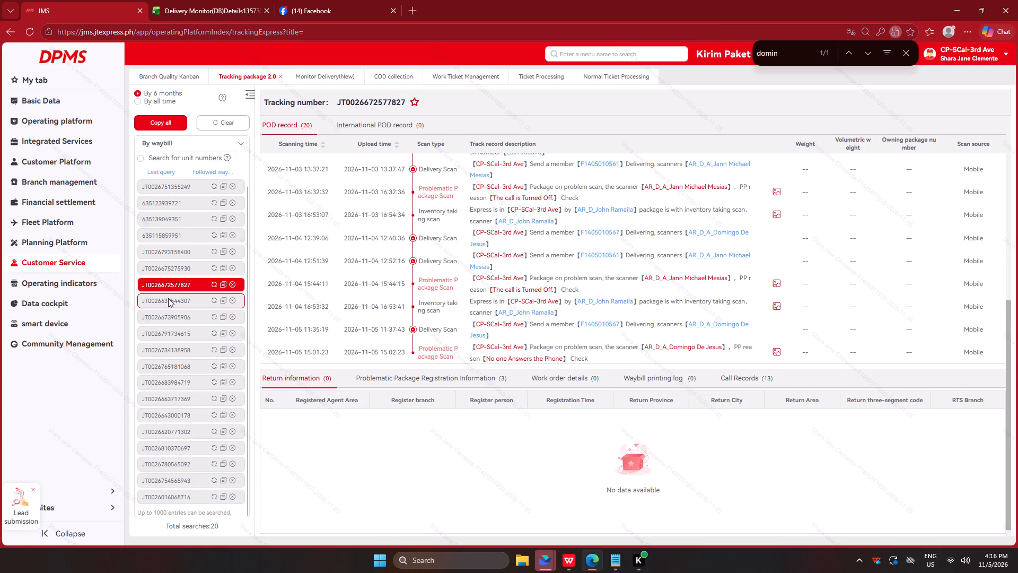
{"action": "left_click", "coordinate": [169, 300]}
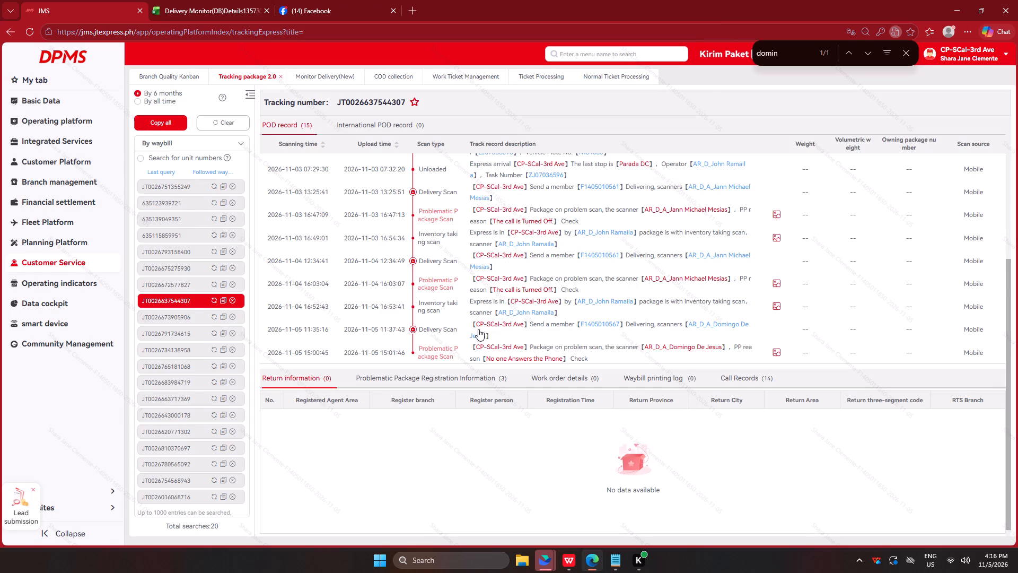
{"action": "key", "text": "alt+Tab"}
{"action": "left_click", "coordinate": [303, 369]}
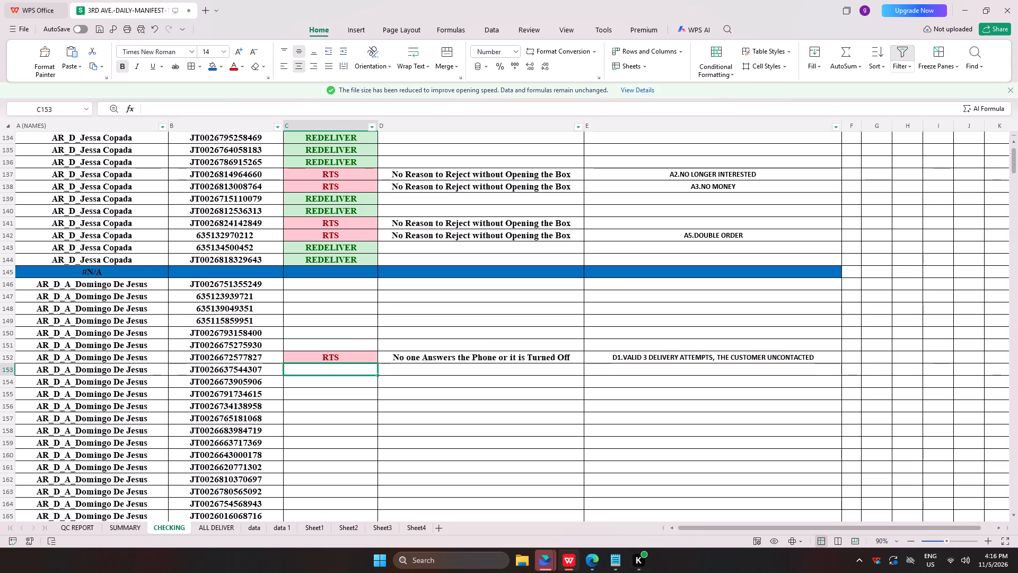
{"action": "key", "text": "ctrl+v"}
{"action": "key", "text": "Tab"}
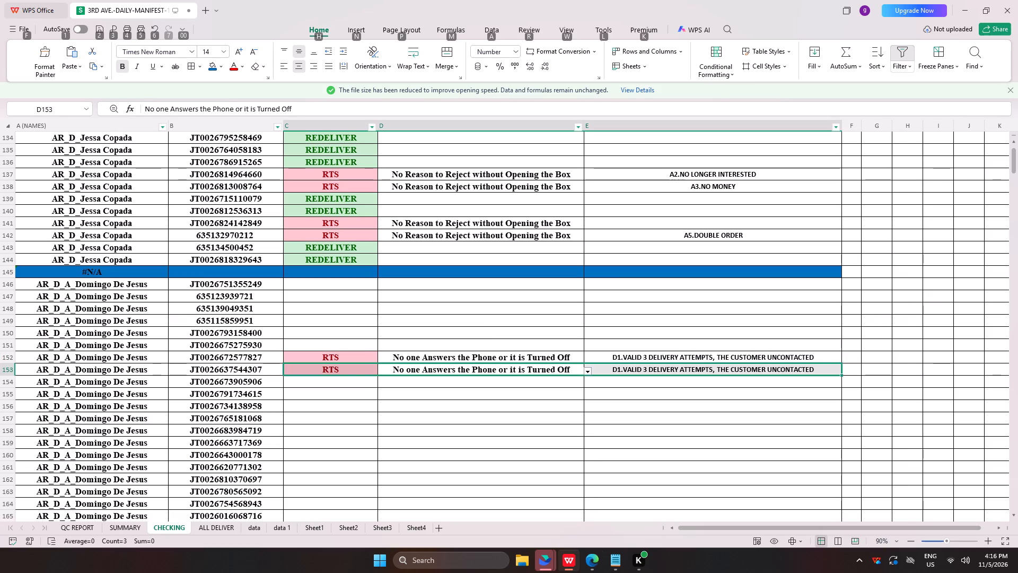
{"action": "key", "text": "alt+Tab"}
{"action": "left_click", "coordinate": [194, 320]}
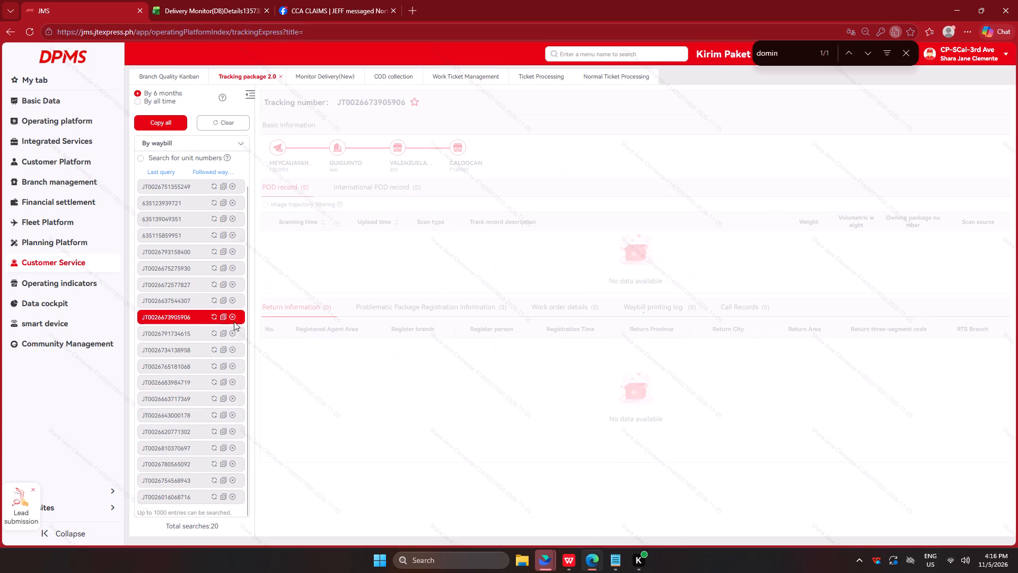
{"action": "scroll", "coordinate": [505, 359], "scroll_direction": "down", "scroll_amount": 2}
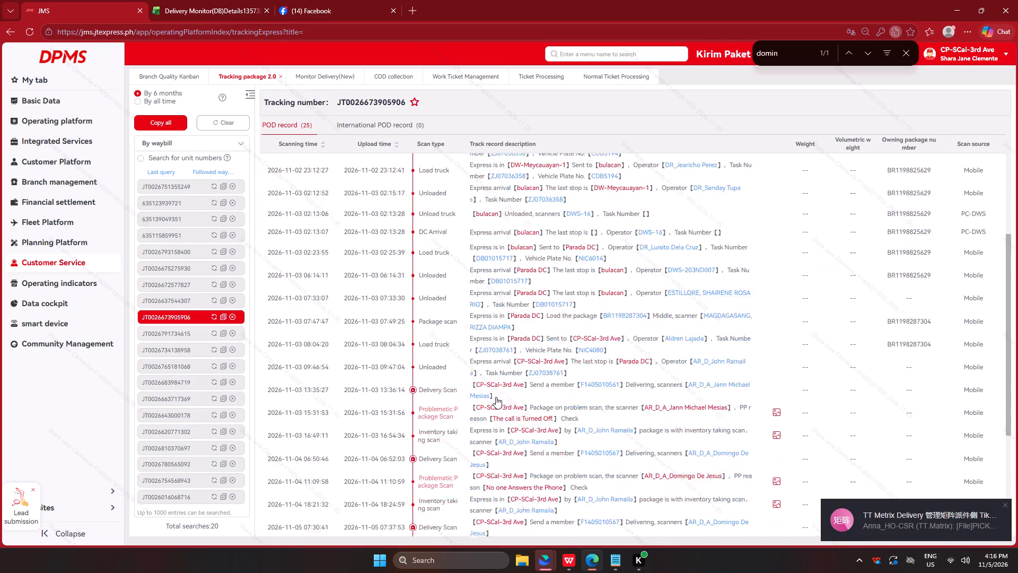
{"action": "key", "text": "alt+Tab"}
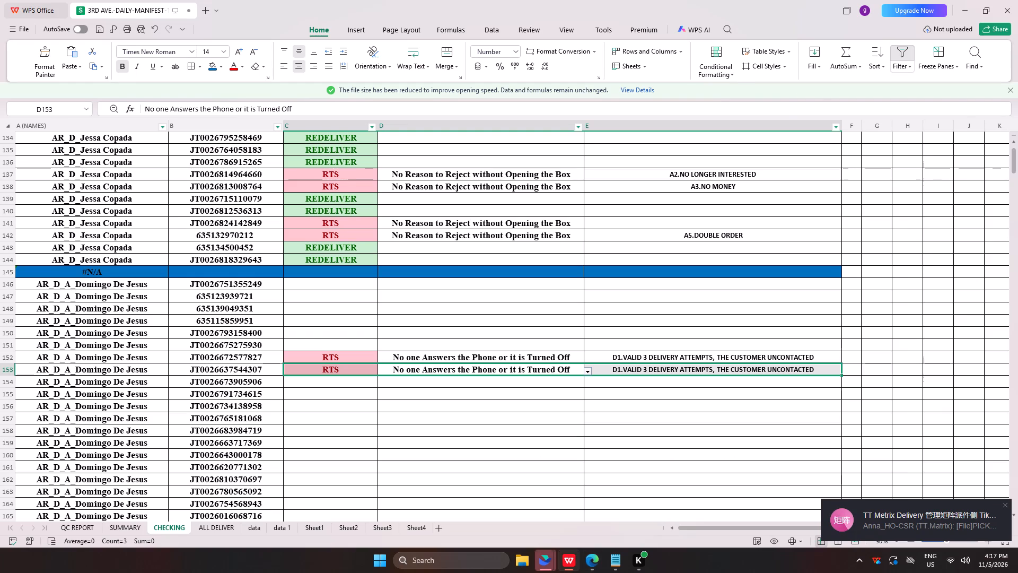
{"action": "left_click", "coordinate": [319, 384]}
{"action": "key", "text": "ctrl+v"}
{"action": "key", "text": "alt+Tab"}
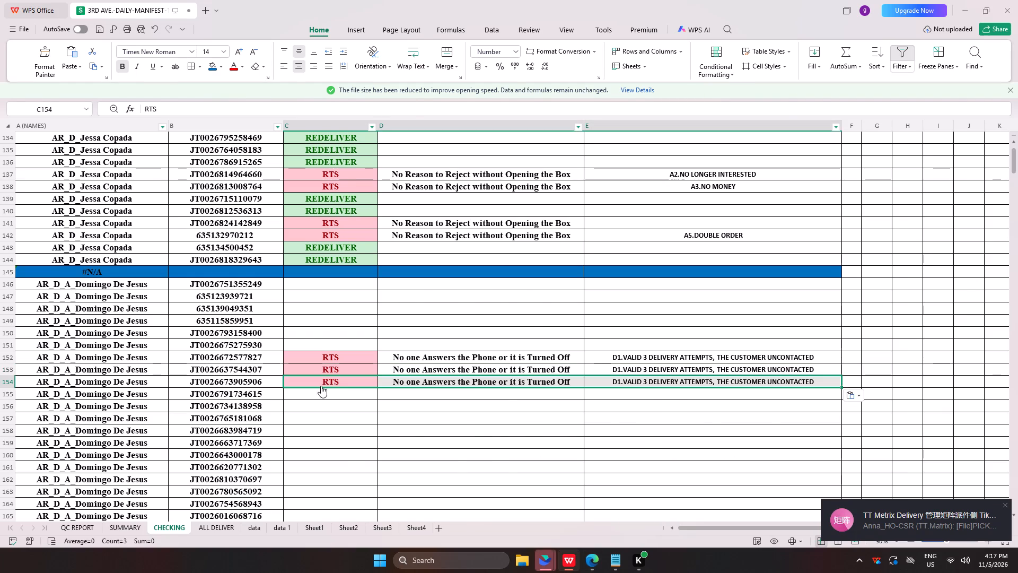
{"action": "left_click", "coordinate": [168, 331]}
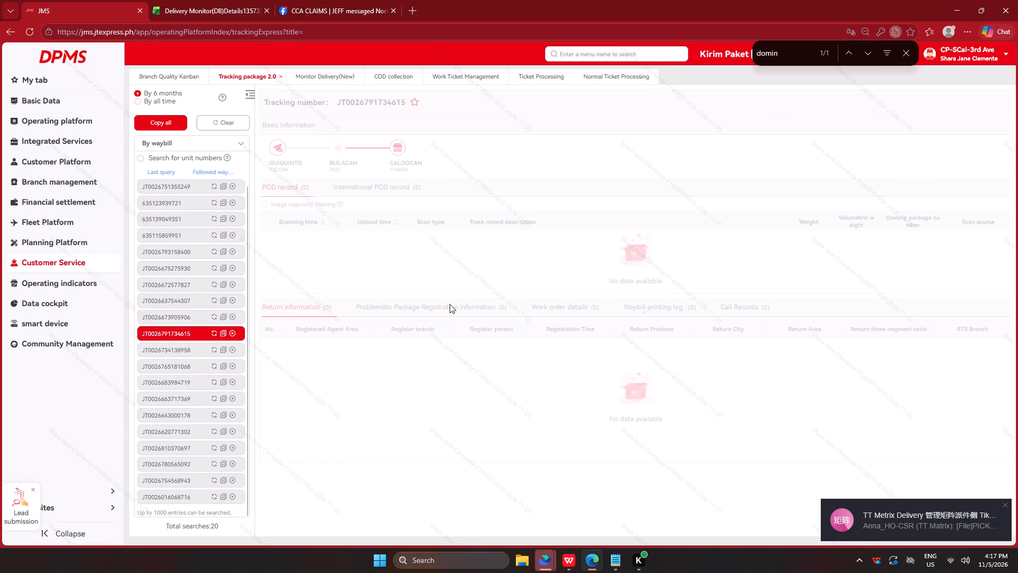
{"action": "scroll", "coordinate": [477, 243], "scroll_direction": "down", "scroll_amount": 1}
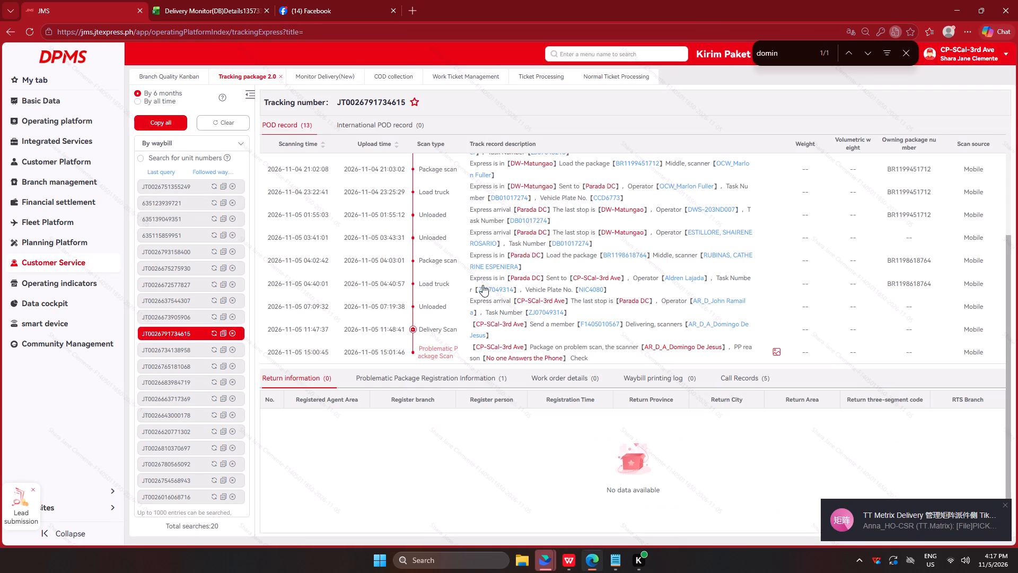
{"action": "scroll", "coordinate": [482, 285], "scroll_direction": "down", "scroll_amount": 1}
{"action": "left_click", "coordinate": [165, 357]}
{"action": "left_click", "coordinate": [163, 353]}
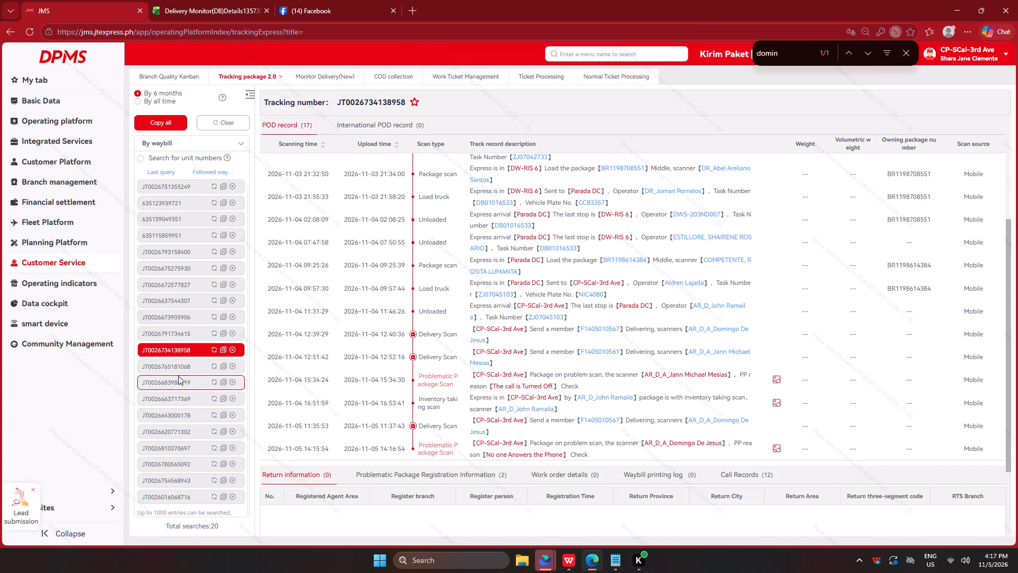
{"action": "left_click", "coordinate": [159, 367]}
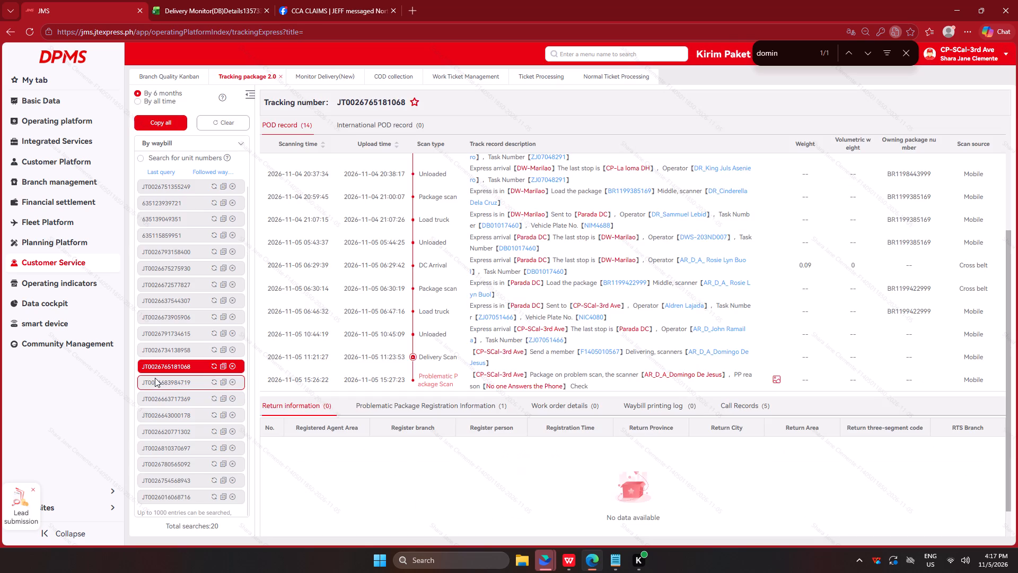
{"action": "left_click", "coordinate": [155, 377]}
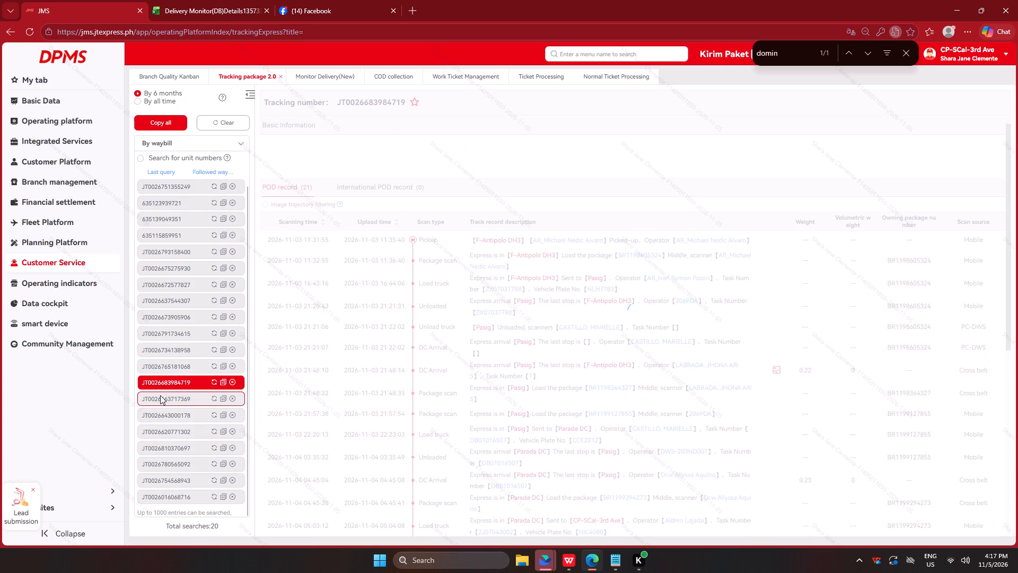
{"action": "scroll", "coordinate": [478, 287], "scroll_direction": "down", "scroll_amount": 5}
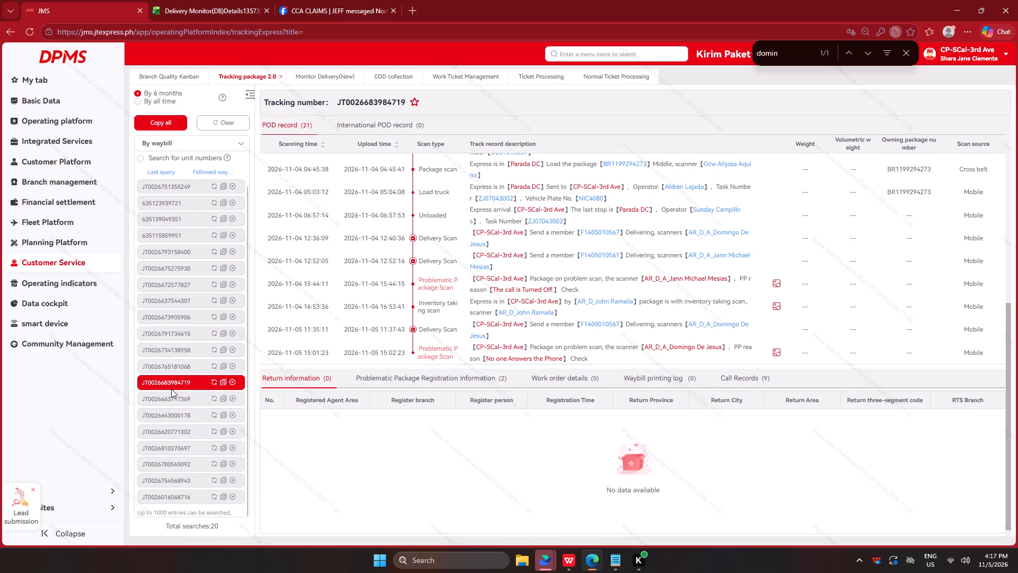
{"action": "left_click", "coordinate": [171, 389]}
{"action": "left_click", "coordinate": [169, 395]}
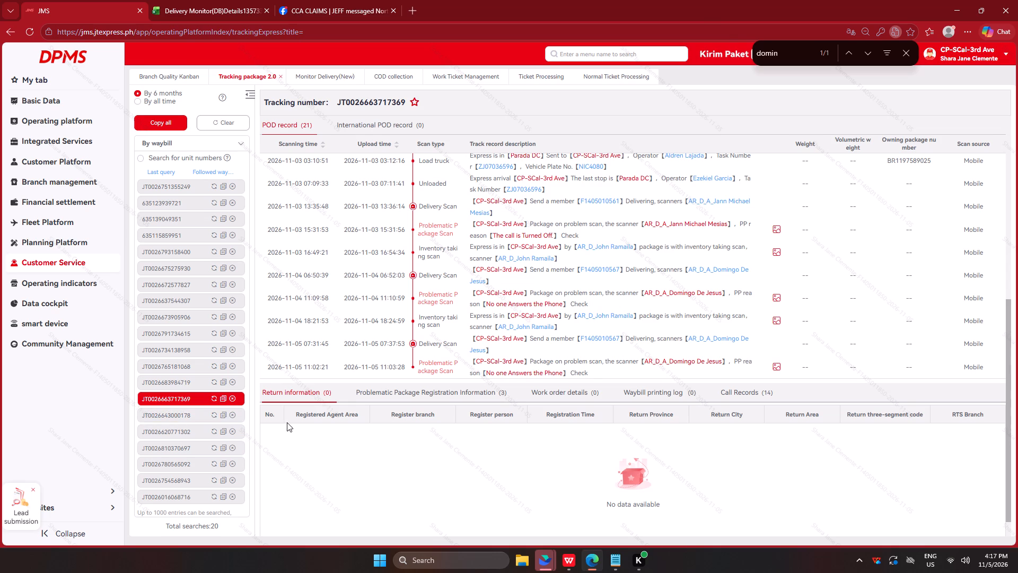
{"action": "key", "text": "alt+Tab"}
{"action": "scroll", "coordinate": [301, 389], "scroll_direction": "down", "scroll_amount": 4}
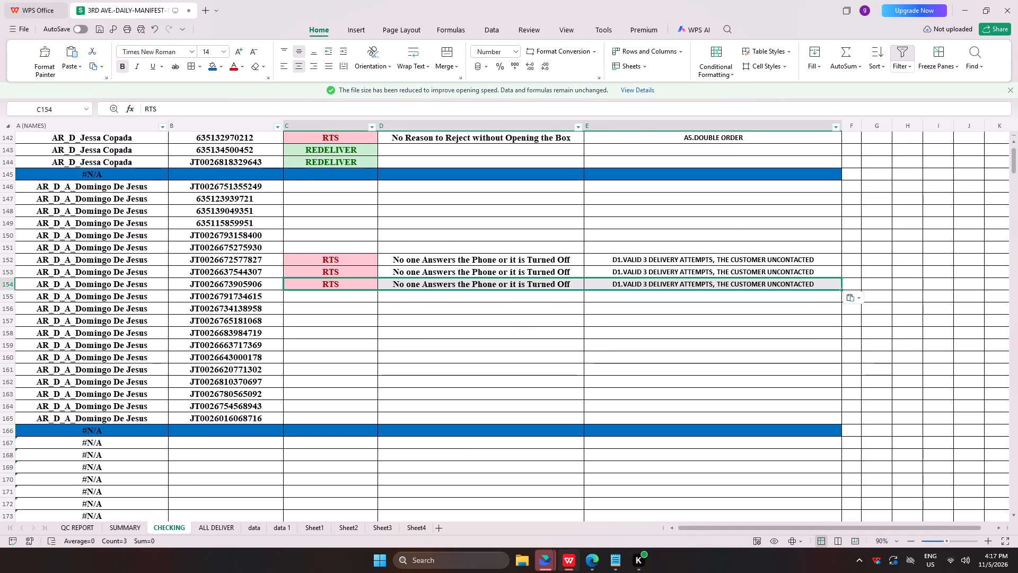
{"action": "left_click", "coordinate": [294, 349]}
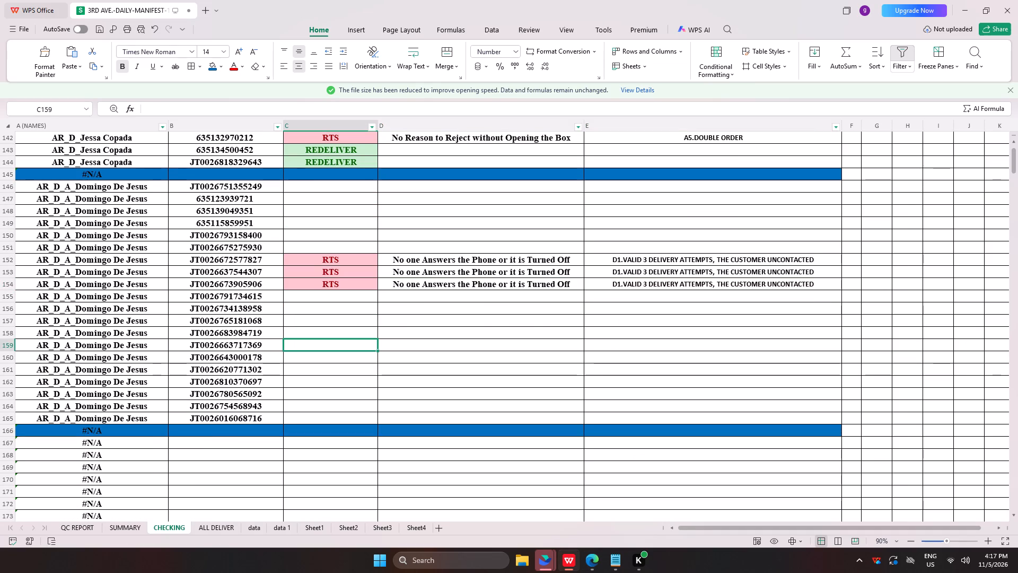
{"action": "key", "text": "ctrl+v"}
{"action": "key", "text": "alt+Tab"}
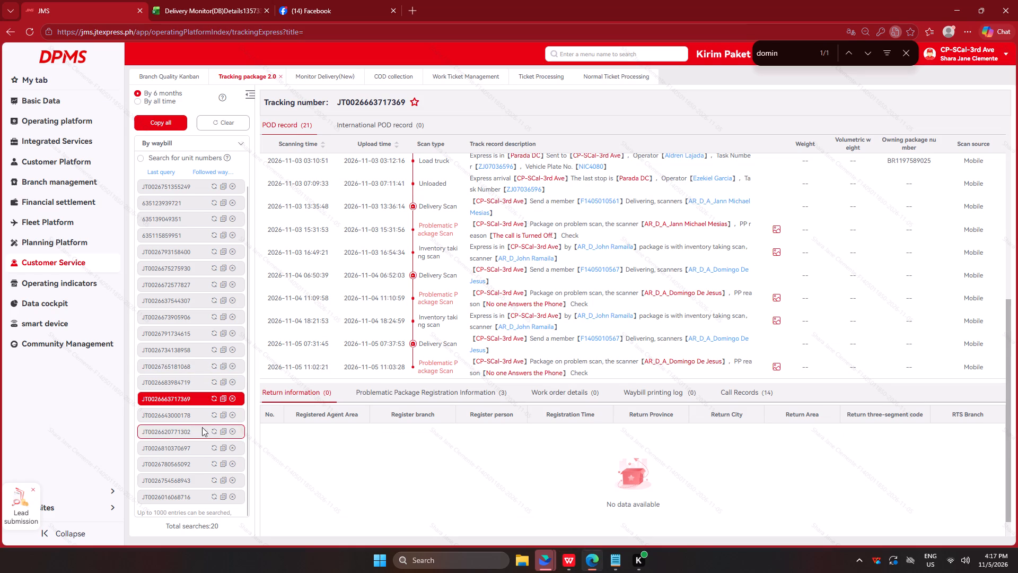
{"action": "left_click", "coordinate": [191, 415]}
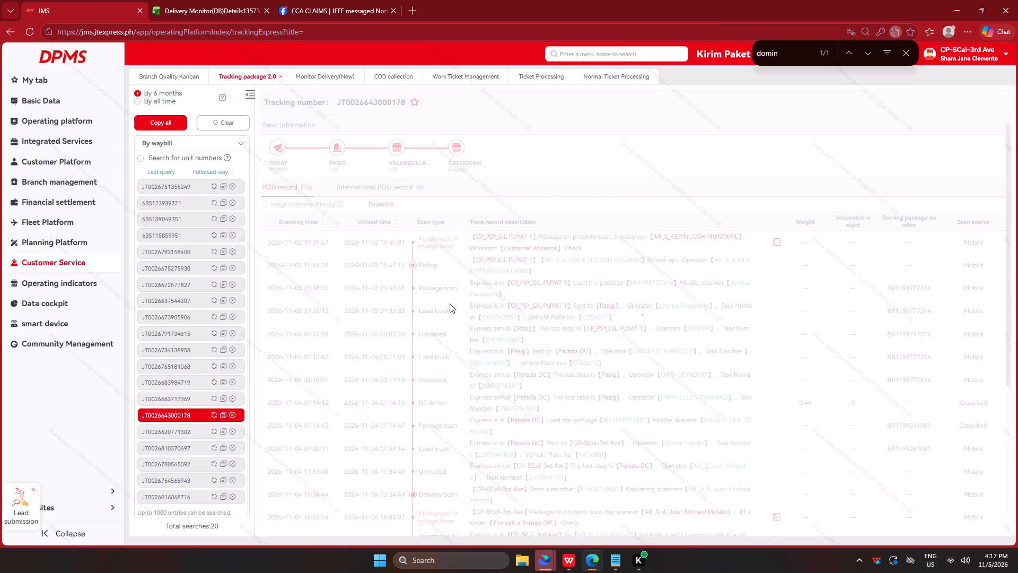
{"action": "left_click", "coordinate": [191, 436]}
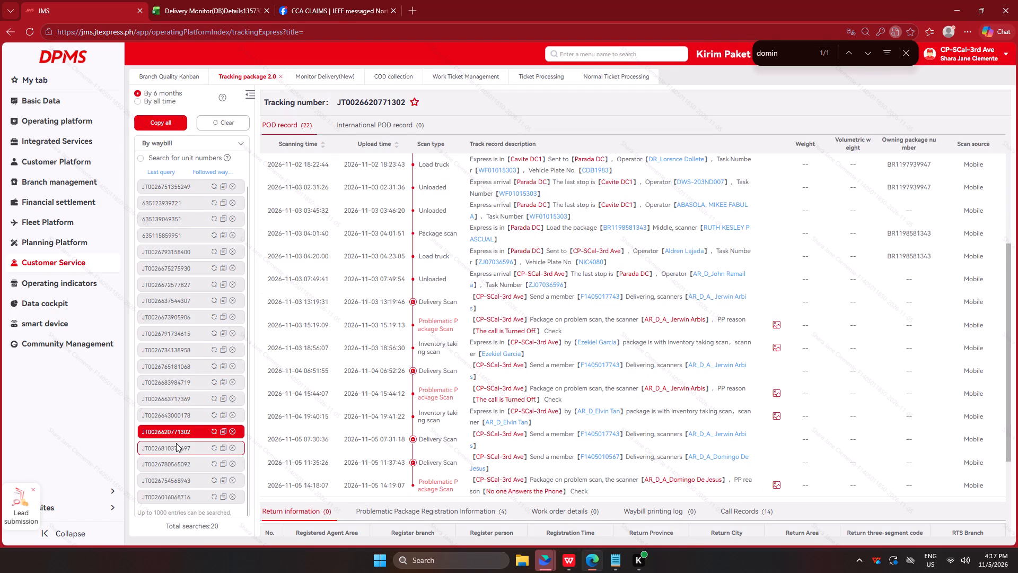
{"action": "key", "text": "alt+Tab"}
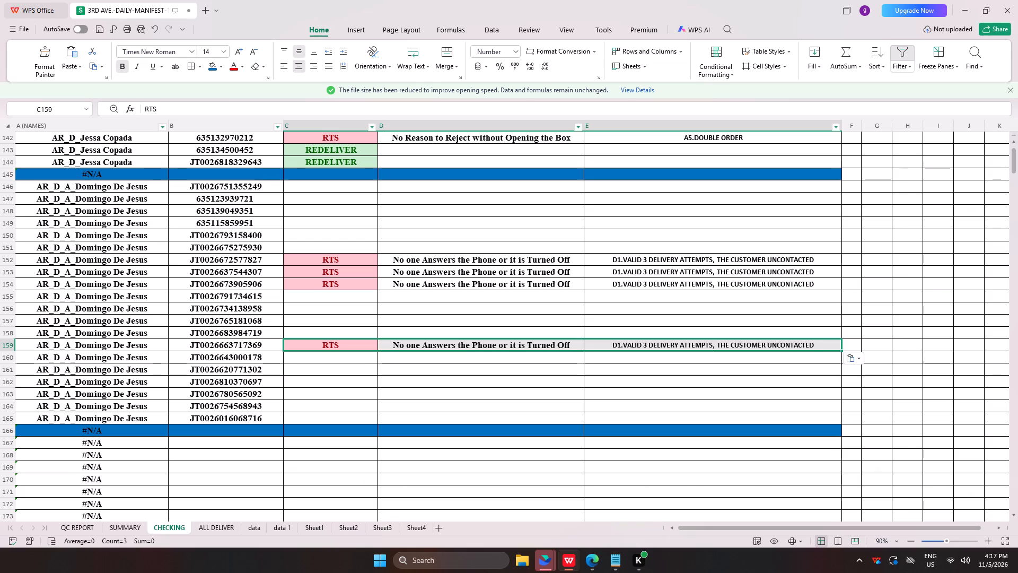
{"action": "left_click", "coordinate": [312, 371]}
{"action": "key", "text": "ctrl+v"}
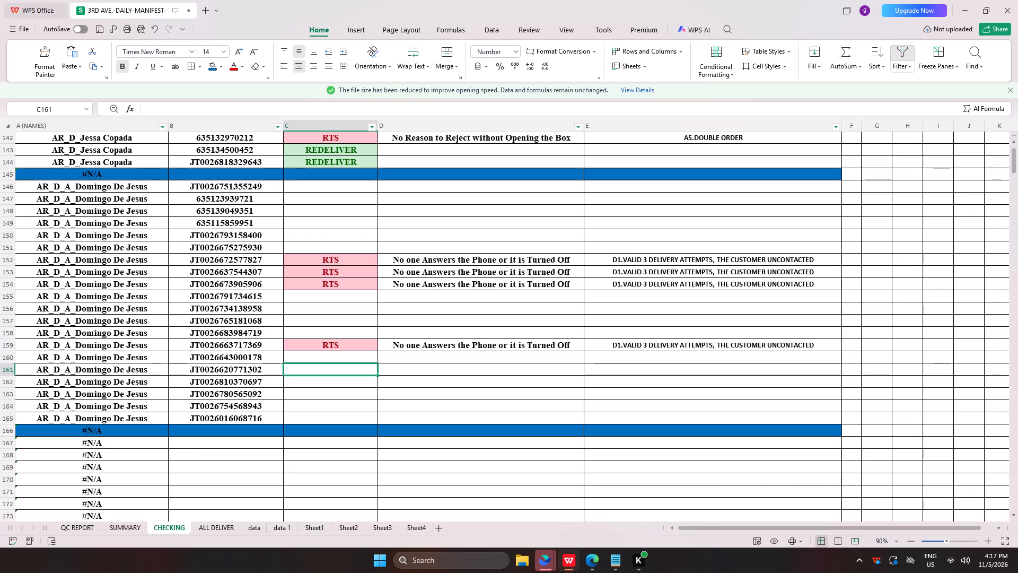
{"action": "key", "text": "alt+Tab"}
{"action": "left_click", "coordinate": [204, 449]}
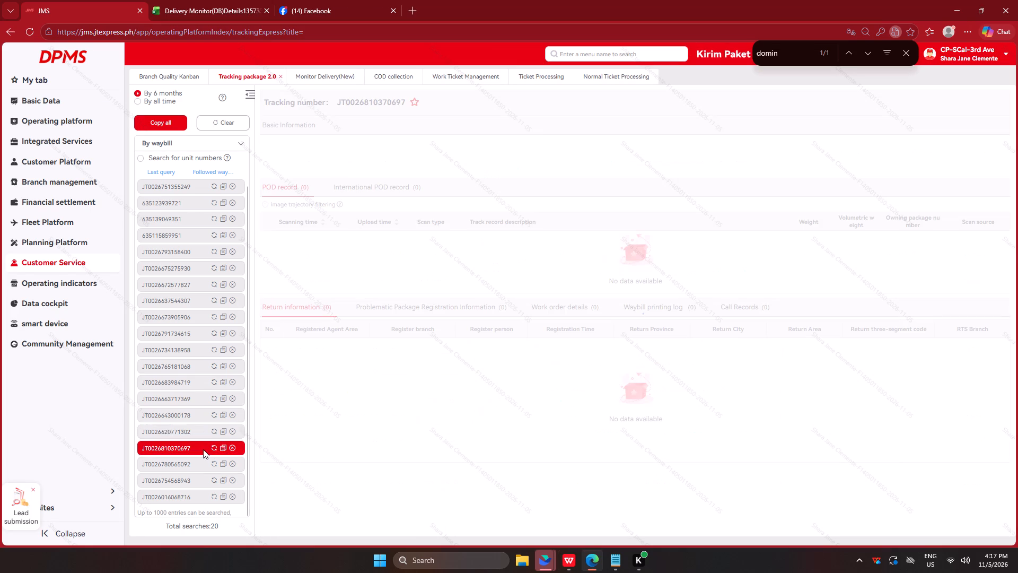
{"action": "scroll", "coordinate": [181, 265], "scroll_direction": "down", "scroll_amount": 4}
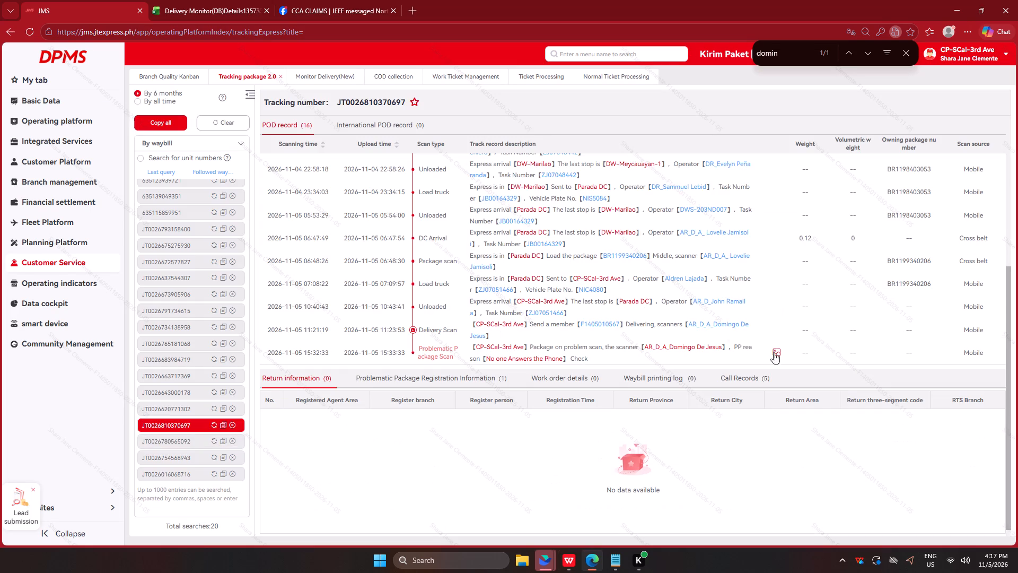
{"action": "left_click", "coordinate": [178, 446]}
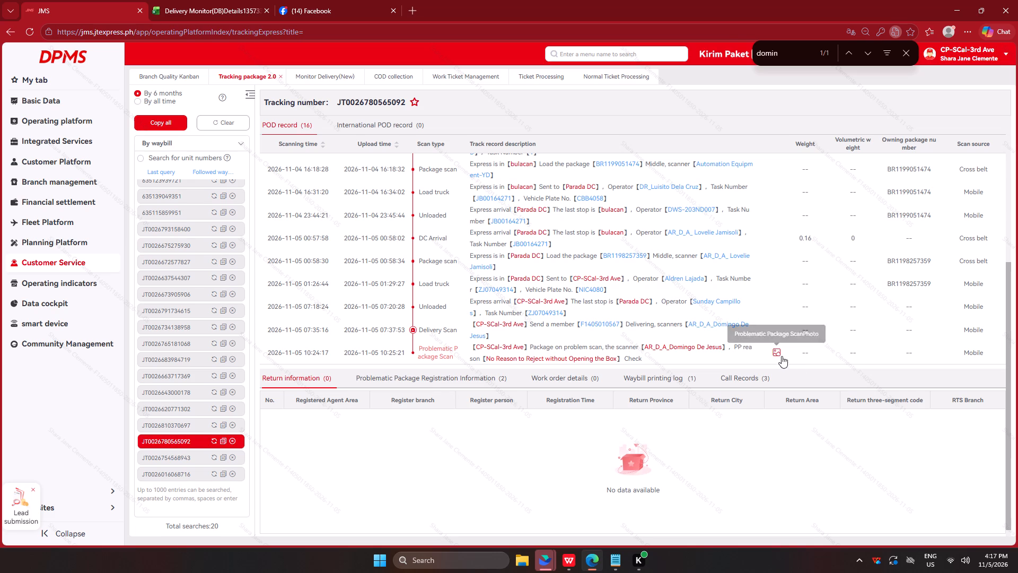
{"action": "left_click", "coordinate": [774, 346]}
{"action": "left_click", "coordinate": [773, 351]}
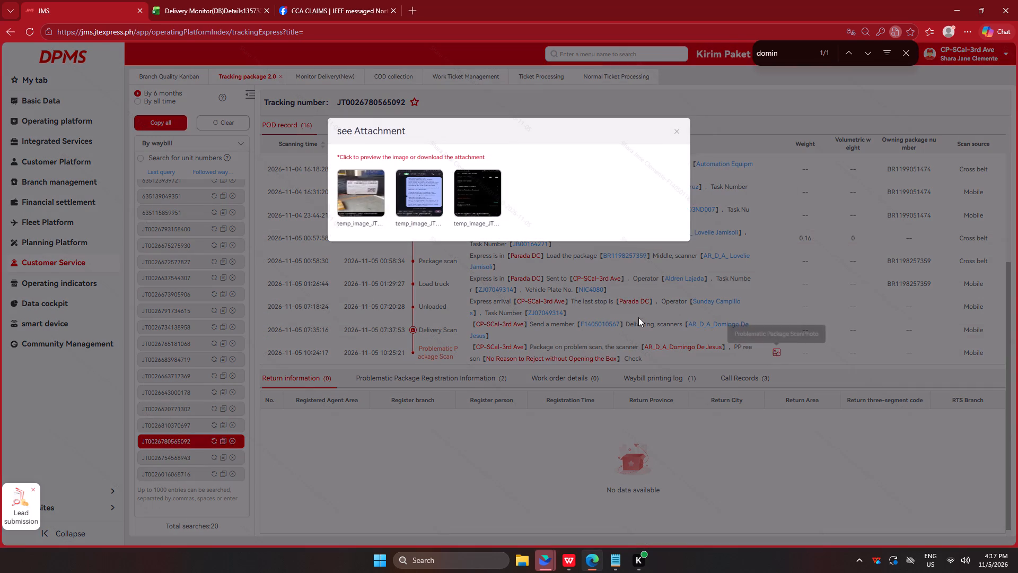
{"action": "left_click", "coordinate": [362, 207]}
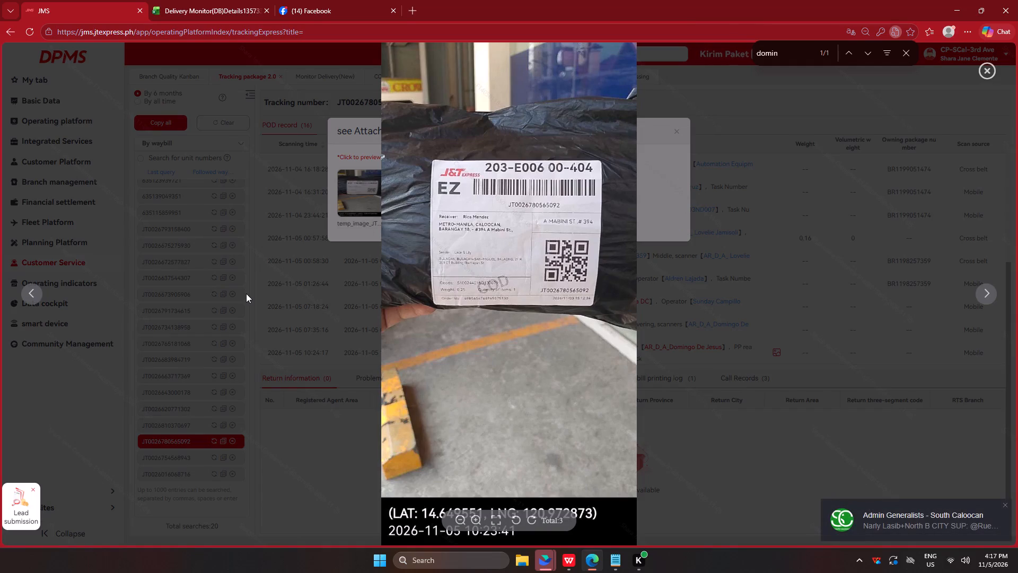
{"action": "type", "text": "00"}
{"action": "key", "text": "Right"}
{"action": "key", "text": "Right"}
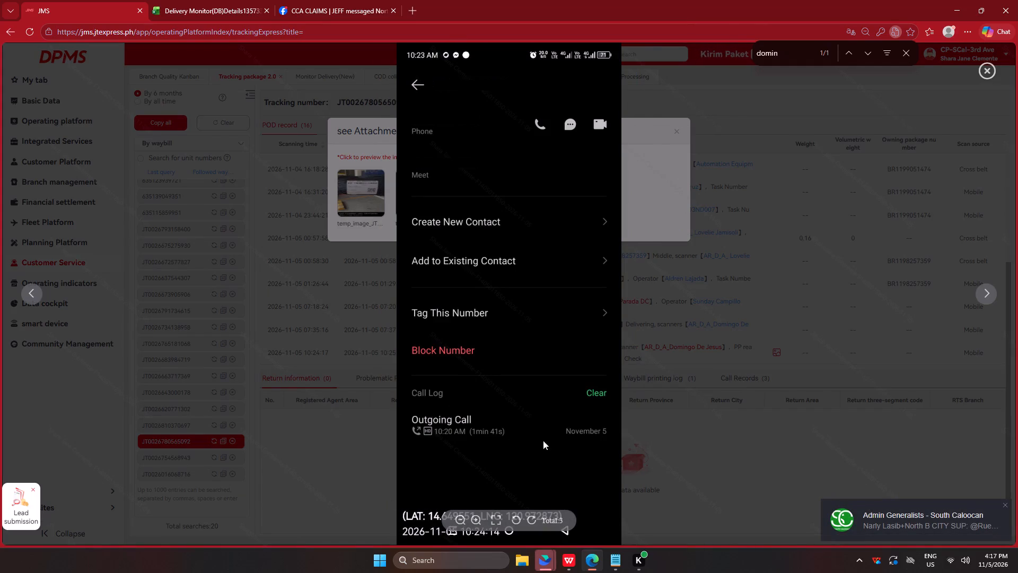
{"action": "double_click", "coordinate": [701, 383]}
In WPS Office, copy the RTS status and No Reason to Reject without Opening the Box reason from C142:D142 to C163:D163.
{"action": "key", "text": "alt+Tab"}
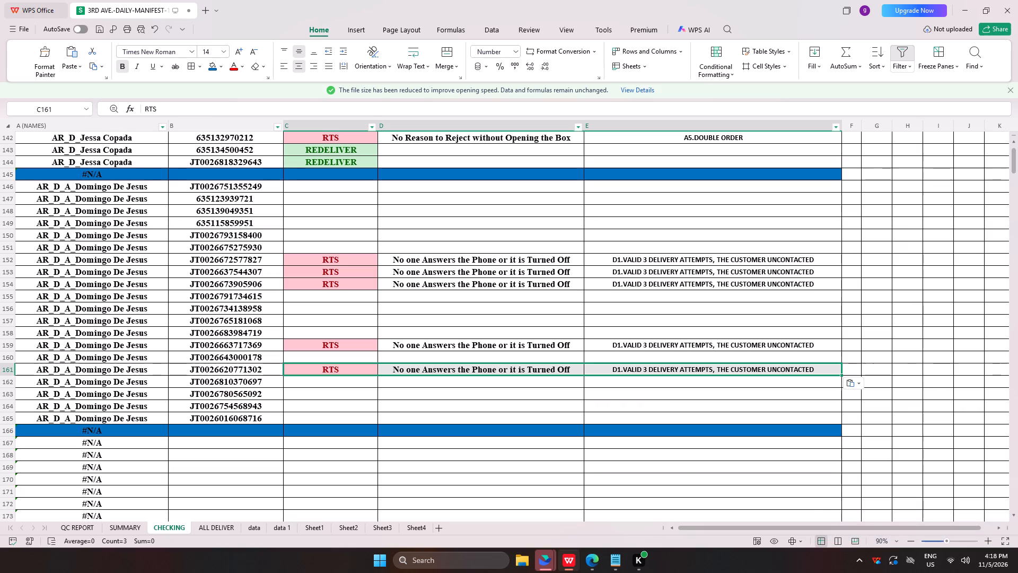
{"action": "left_click_drag", "start_coordinate": [339, 137], "coordinate": [464, 139]}
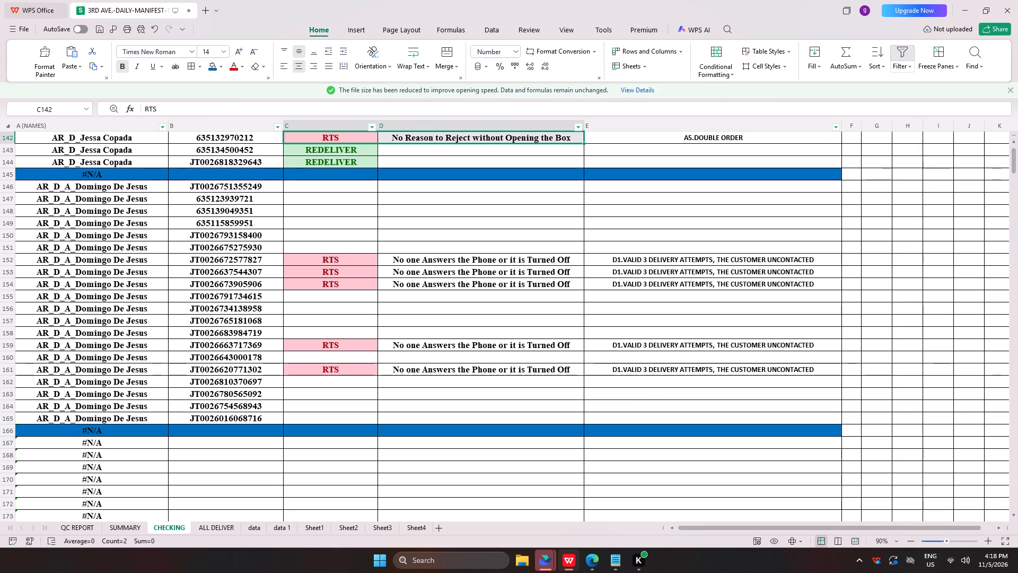
{"action": "key", "text": "ctrl+c"}
{"action": "key", "text": "alt+Tab"}
{"action": "key", "text": "alt+Tab"}
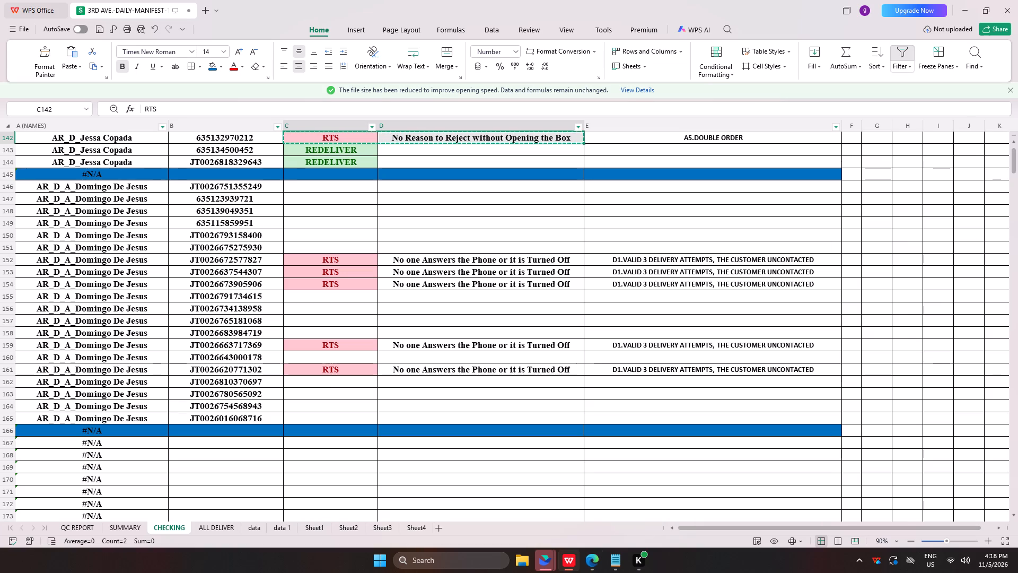
{"action": "left_click", "coordinate": [304, 397]}
{"action": "key", "text": "ctrl+v"}
{"action": "key", "text": "alt+Tab"}
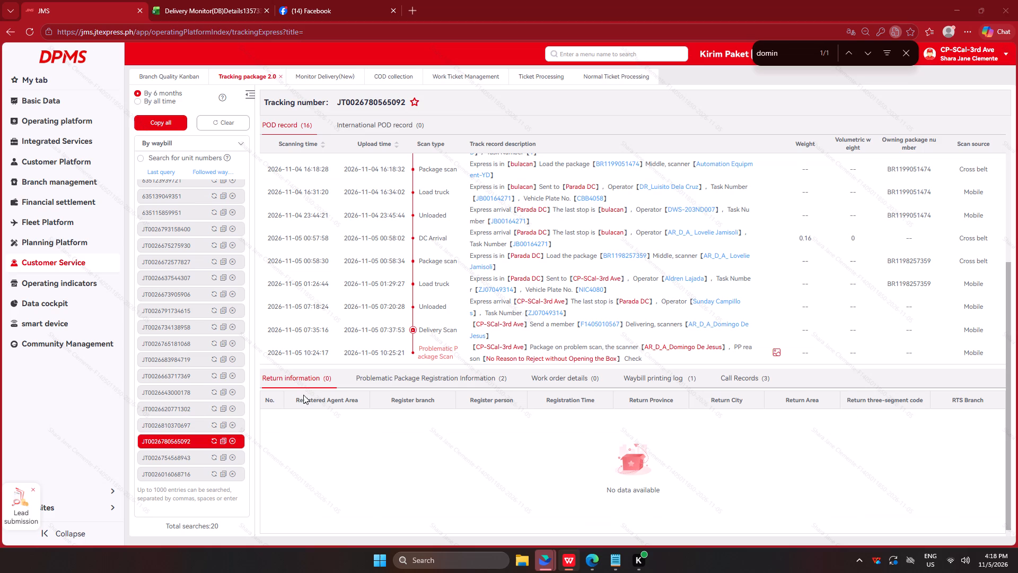
{"action": "left_click", "coordinate": [174, 458]}
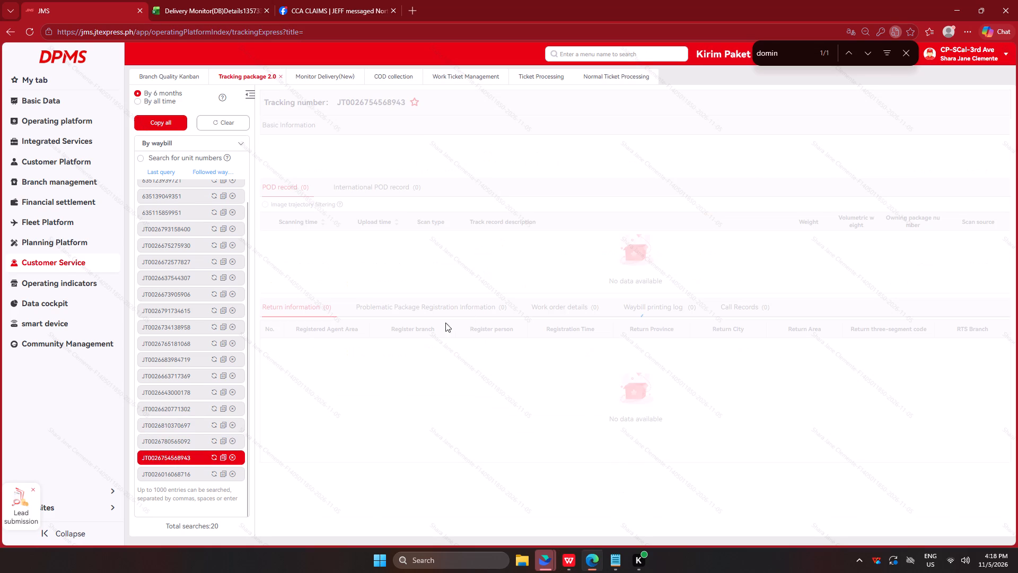
{"action": "scroll", "coordinate": [497, 337], "scroll_direction": "down", "scroll_amount": 2}
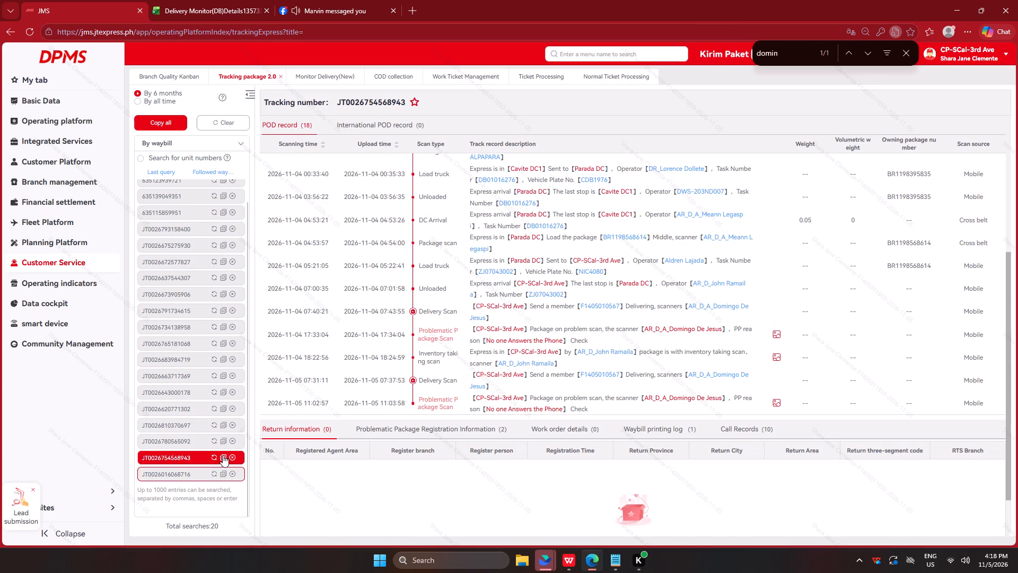
{"action": "left_click", "coordinate": [148, 474]}
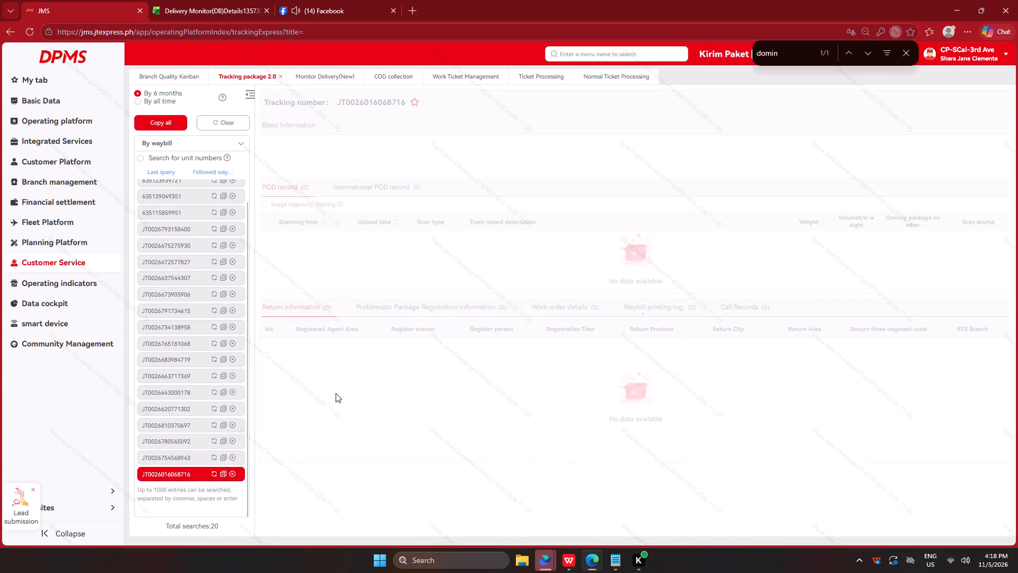
{"action": "left_click", "coordinate": [776, 361]}
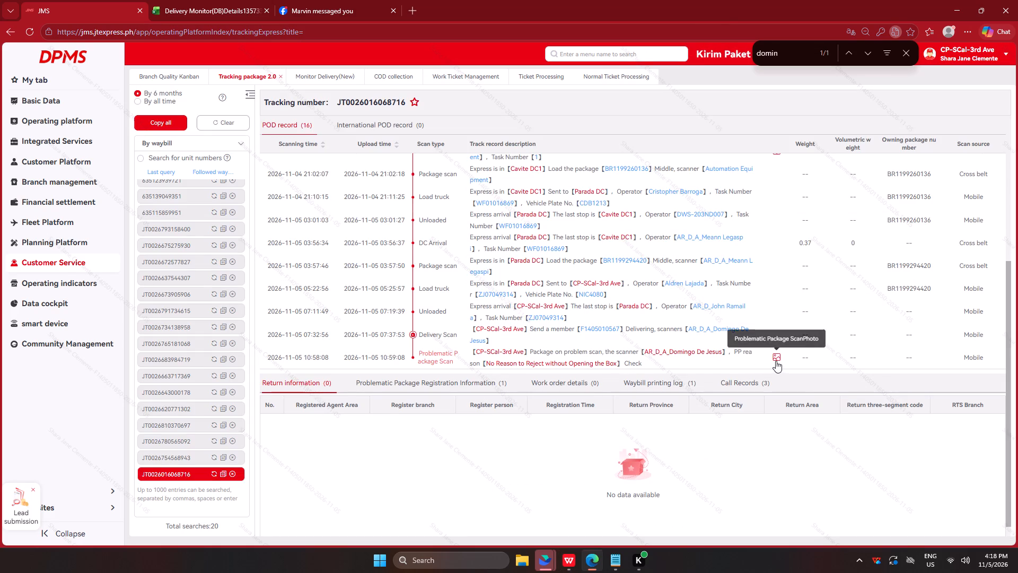
{"action": "left_click", "coordinate": [363, 213]}
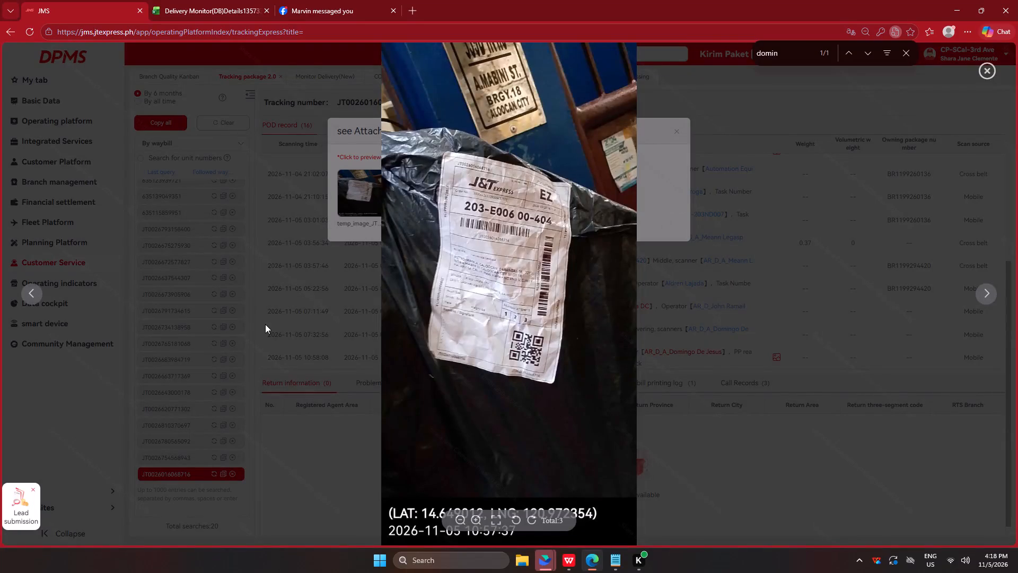
{"action": "key", "text": "Right"}
{"action": "key", "text": "Right"}
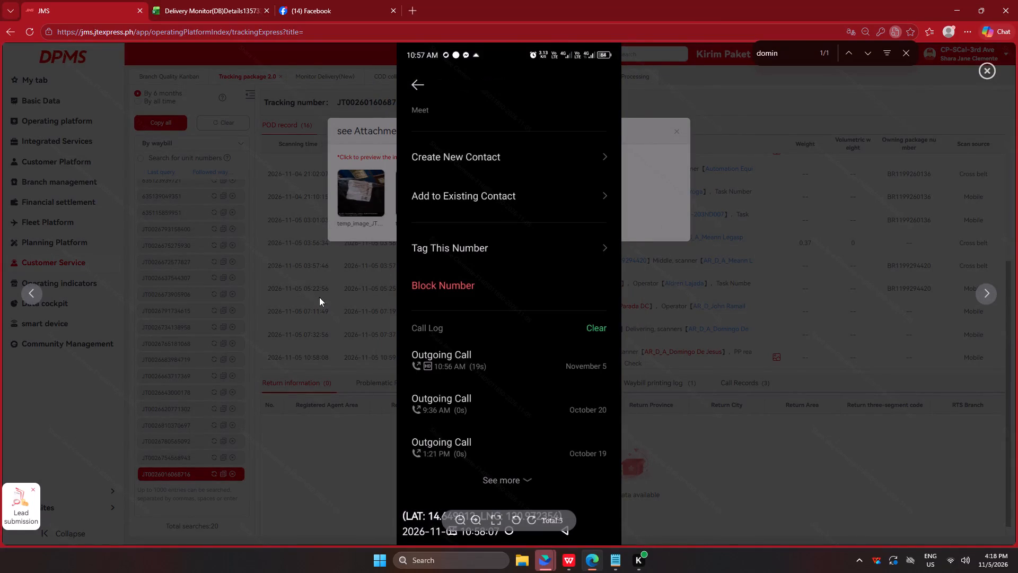
{"action": "left_click", "coordinate": [809, 334]}
{"action": "left_click", "coordinate": [801, 336]}
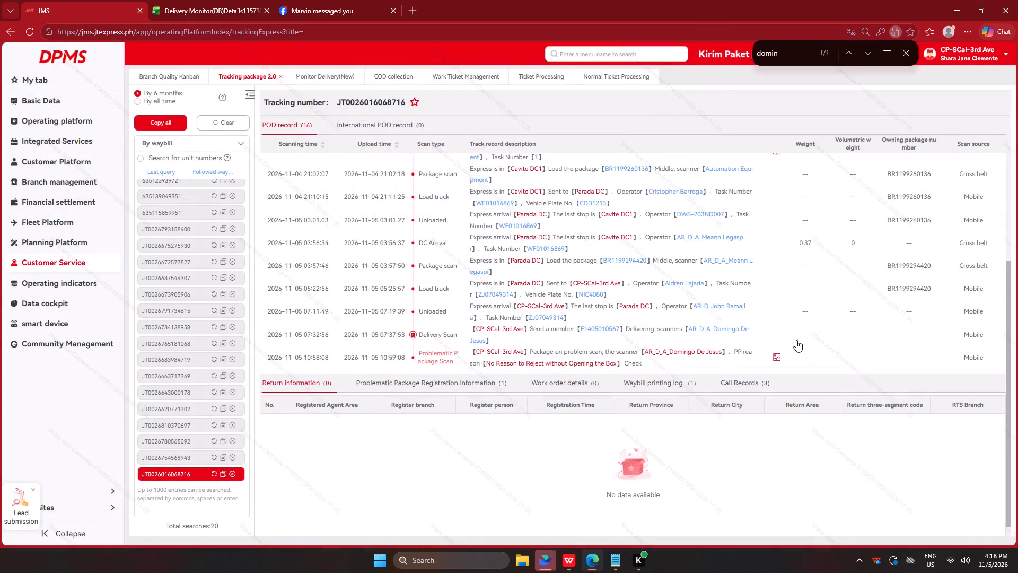
{"action": "key", "text": "alt+Tab"}
{"action": "left_click", "coordinate": [308, 419]}
{"action": "key", "text": "ctrl+v"}
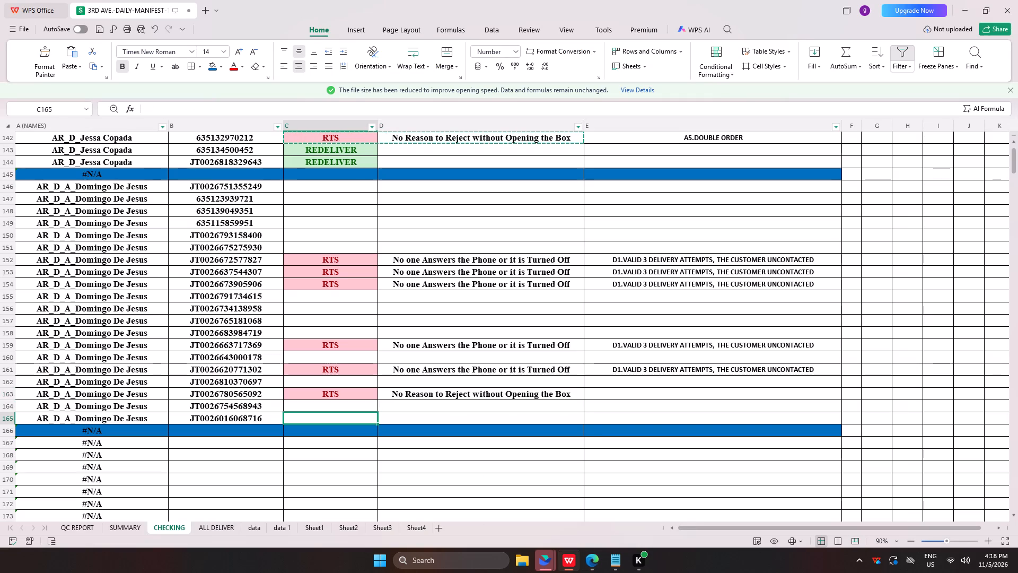
Copy REDELIVER from C144 into the courier's blank status cells C146:C151, C155:C158, C160, C162 and C164.
{"action": "left_click", "coordinate": [340, 158]}
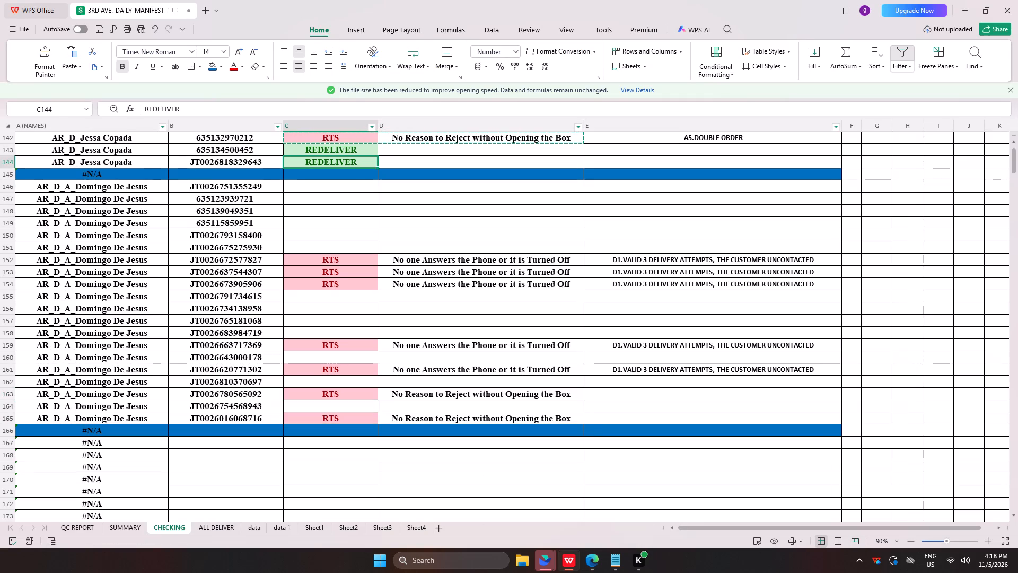
{"action": "key", "text": "ctrl+c"}
{"action": "left_click_drag", "start_coordinate": [352, 188], "coordinate": [352, 254], "text": "ctrl"}
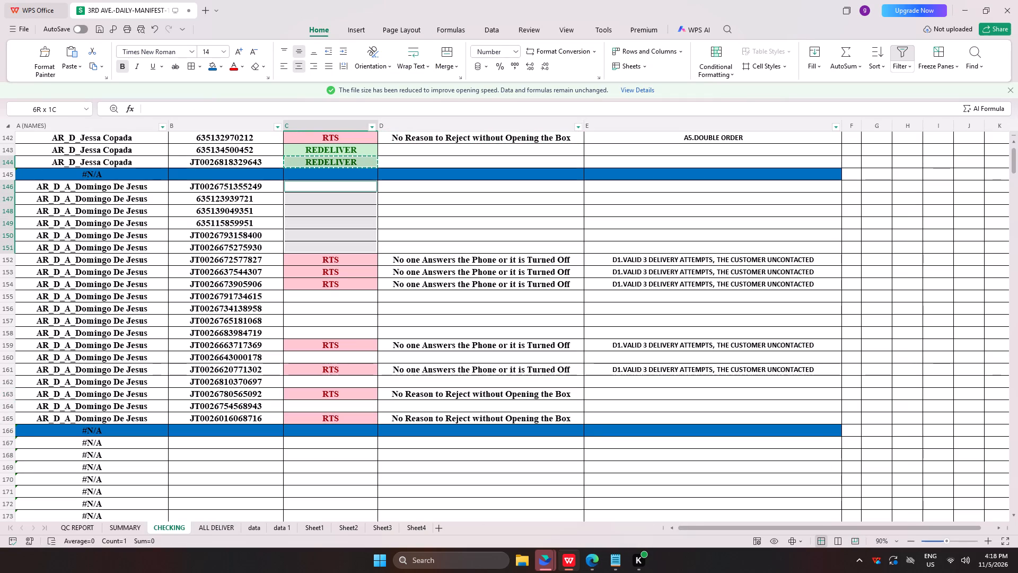
{"action": "left_click_drag", "start_coordinate": [352, 254], "coordinate": [352, 255], "text": "ctrl"}
{"action": "left_click", "coordinate": [471, 231]}
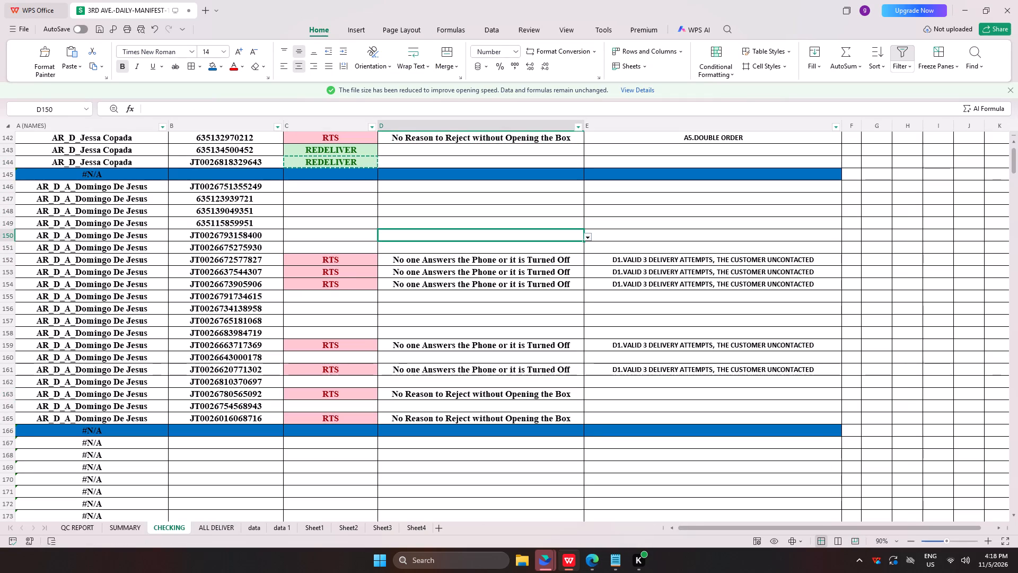
{"action": "left_click_drag", "start_coordinate": [330, 187], "coordinate": [341, 245], "text": "ctrl"}
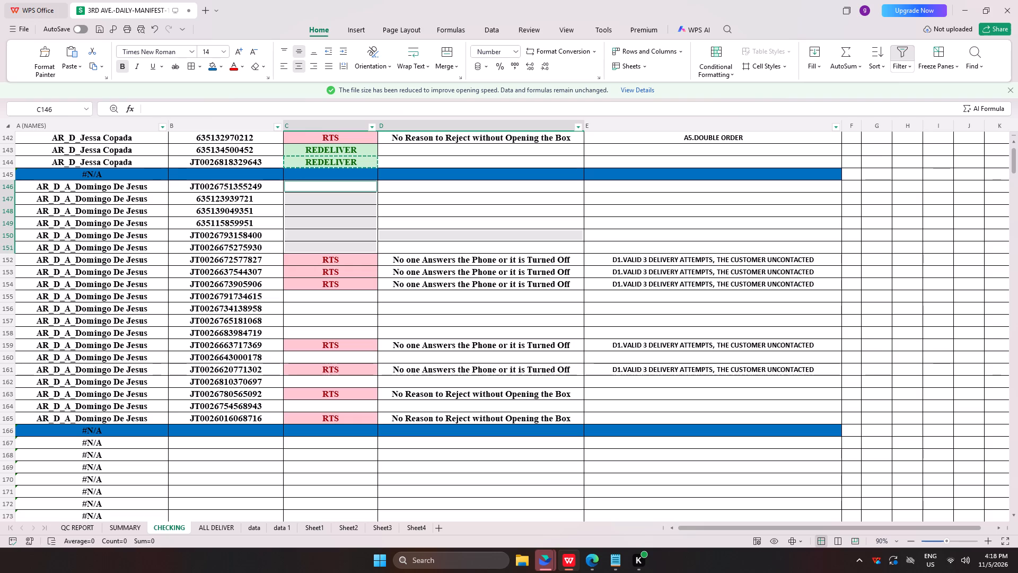
{"action": "left_click_drag", "start_coordinate": [367, 296], "coordinate": [364, 333], "text": "ctrl"}
{"action": "left_click", "coordinate": [357, 359], "text": "ctrl"}
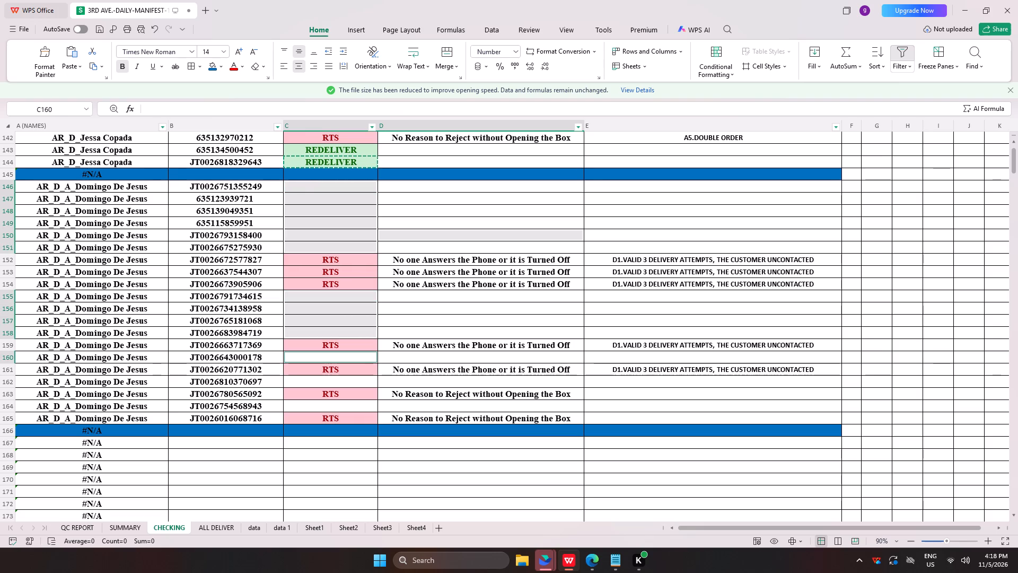
{"action": "left_click", "coordinate": [351, 379], "text": "ctrl"}
{"action": "left_click", "coordinate": [353, 403], "text": "ctrl"}
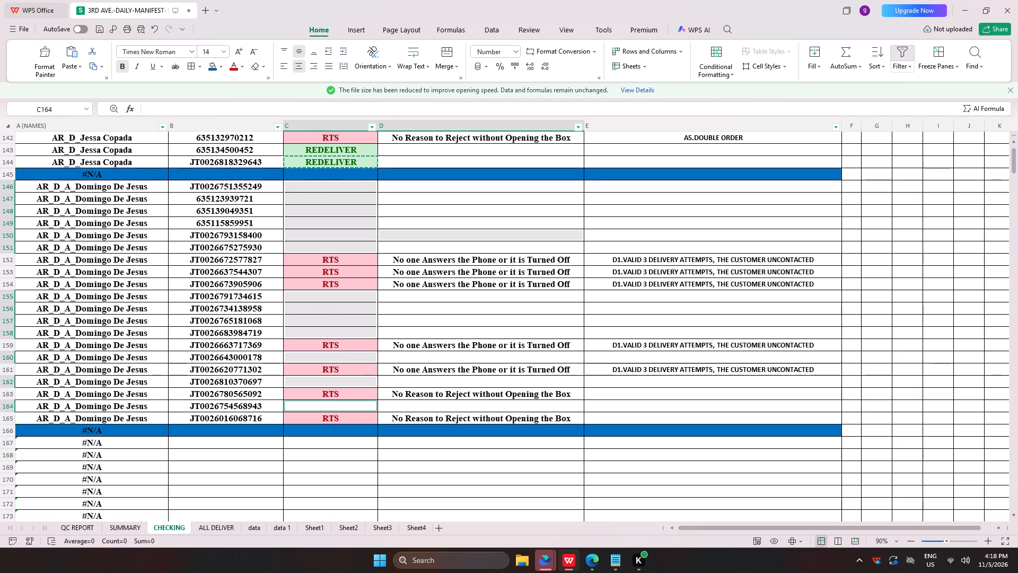
{"action": "key", "text": "ctrl+v"}
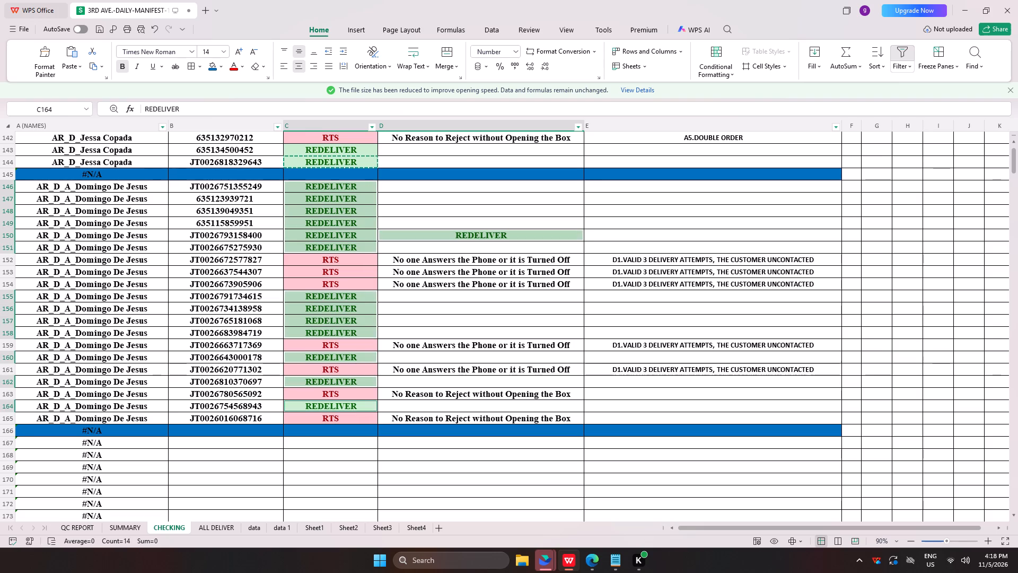
Delete the stray REDELIVER entry from reason cell D150.
{"action": "left_click", "coordinate": [486, 241]}
{"action": "key", "text": "Delete"}
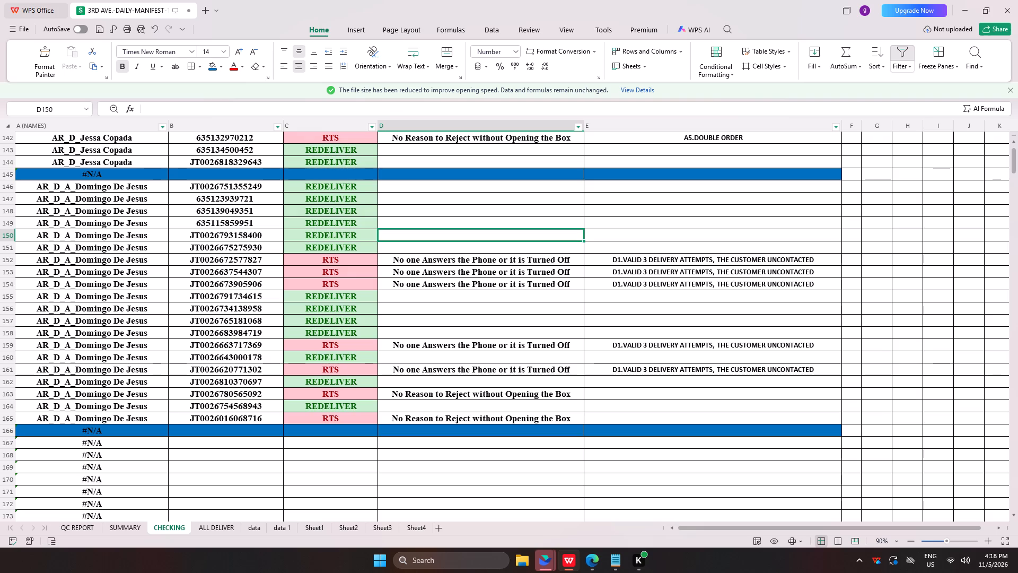
{"action": "left_click", "coordinate": [627, 227]}
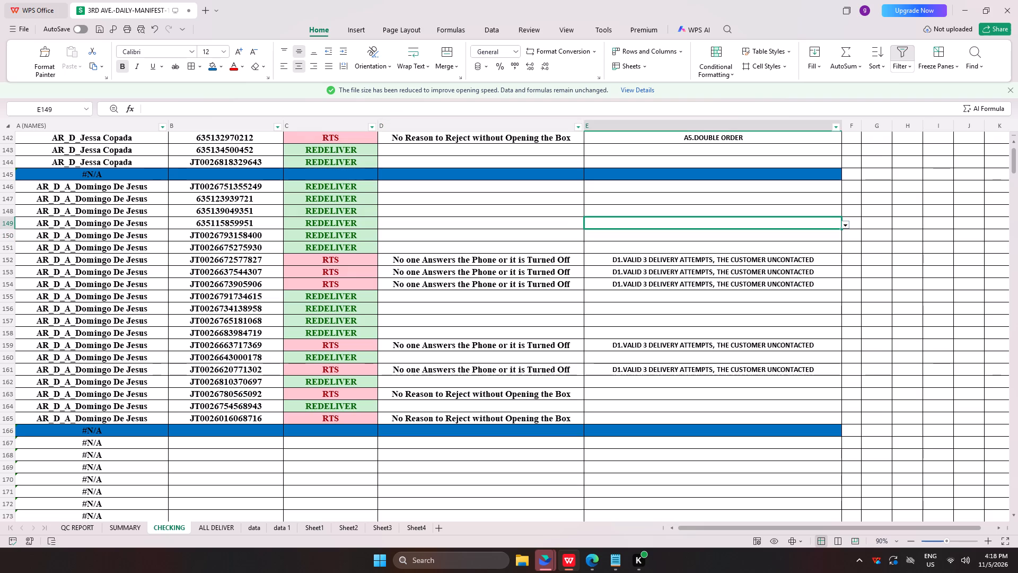
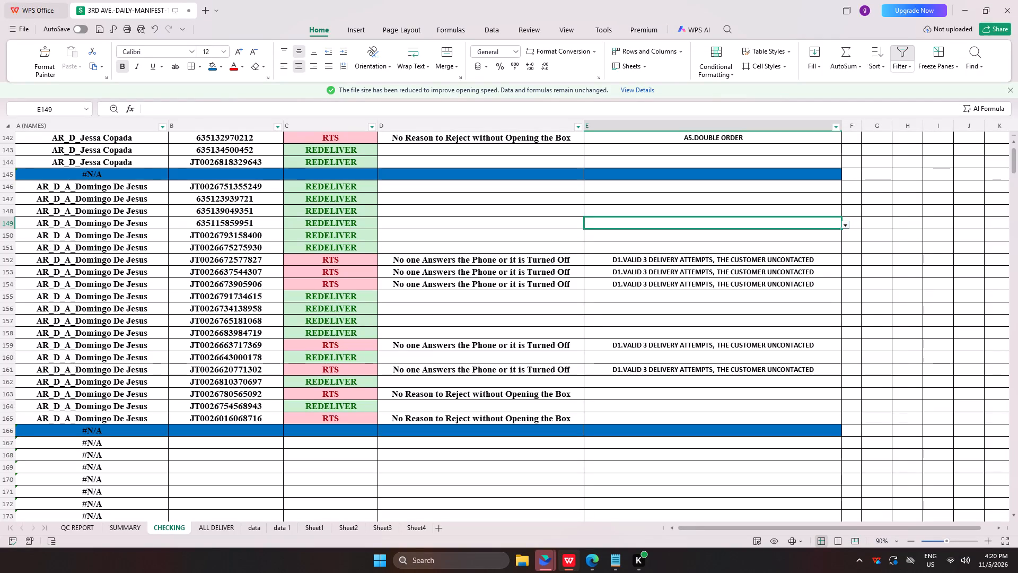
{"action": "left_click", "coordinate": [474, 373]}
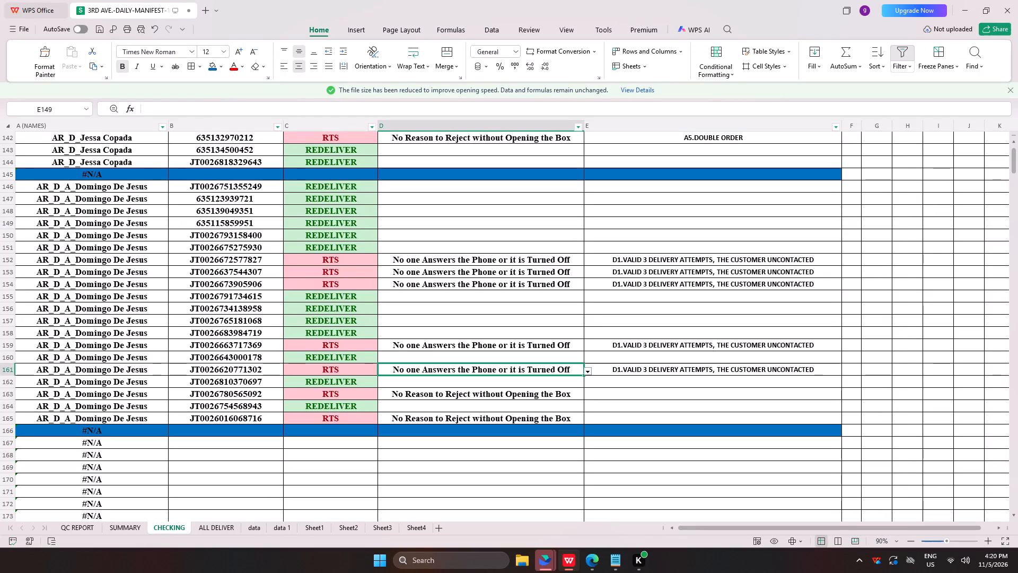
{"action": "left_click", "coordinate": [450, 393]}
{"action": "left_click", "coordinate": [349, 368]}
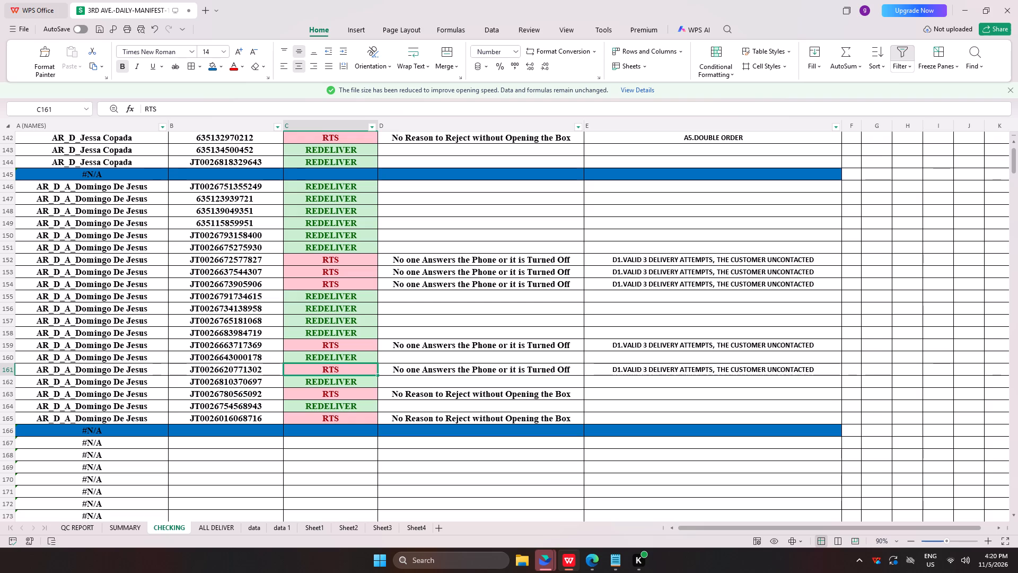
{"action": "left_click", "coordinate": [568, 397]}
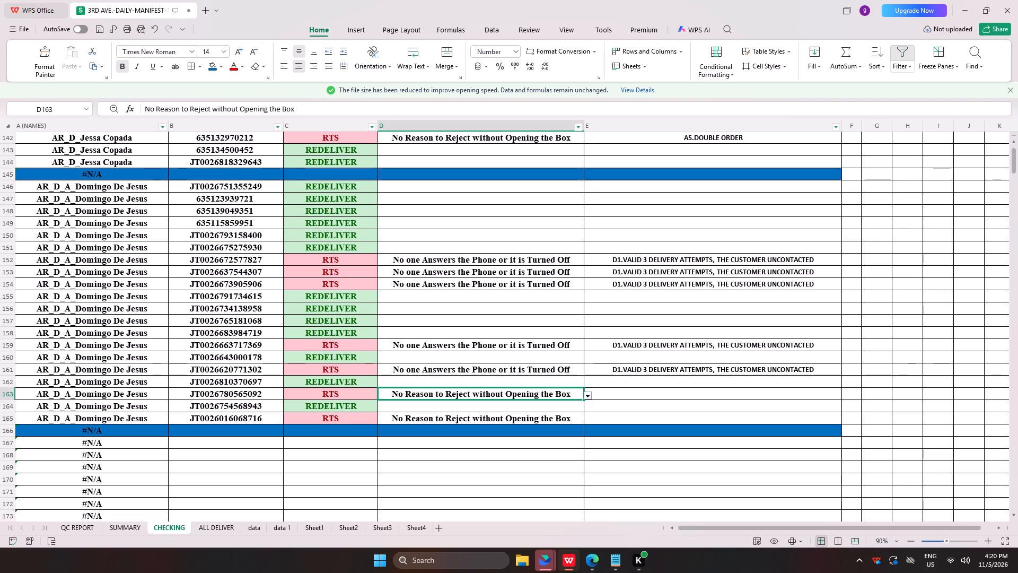
{"action": "left_click", "coordinate": [633, 400]}
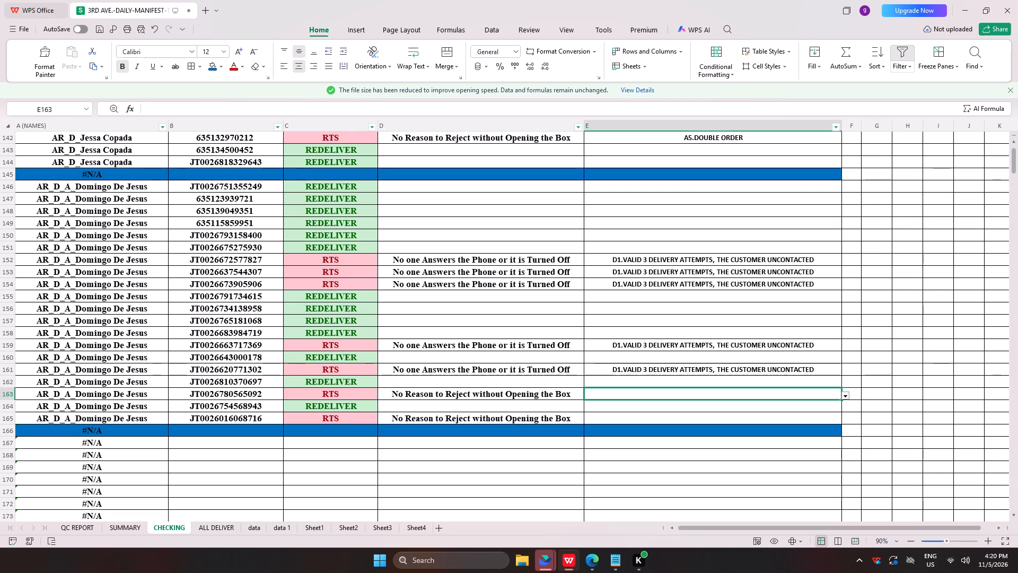
{"action": "type", "text": "no"}
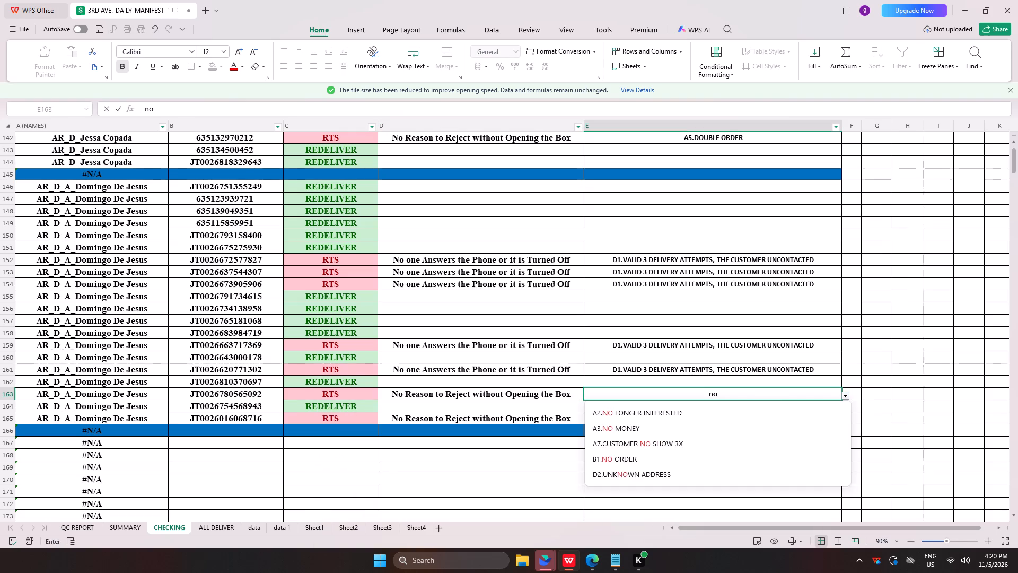
{"action": "left_click", "coordinate": [621, 462]}
{"action": "left_click", "coordinate": [646, 414]}
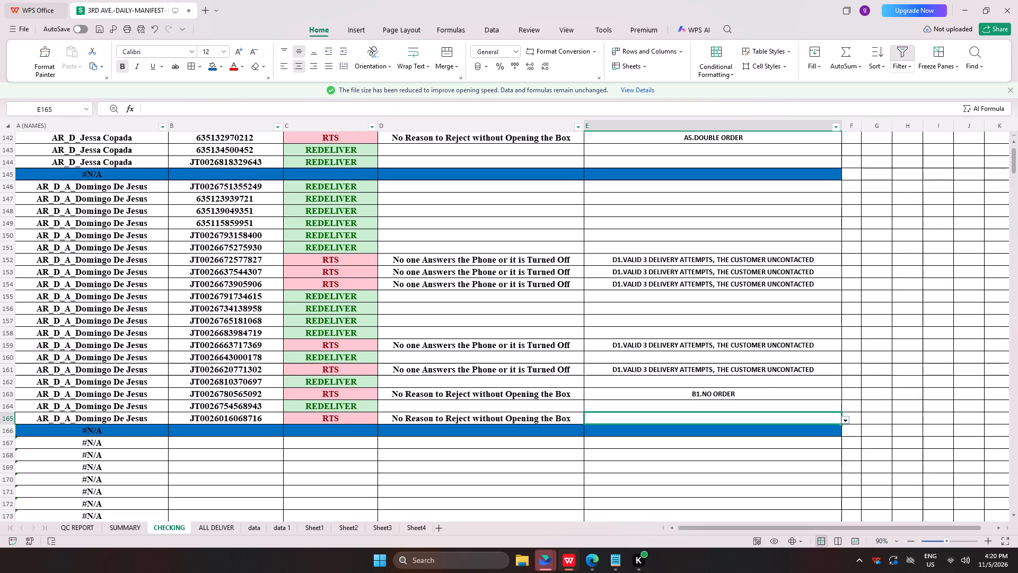
{"action": "type", "text": "no"}
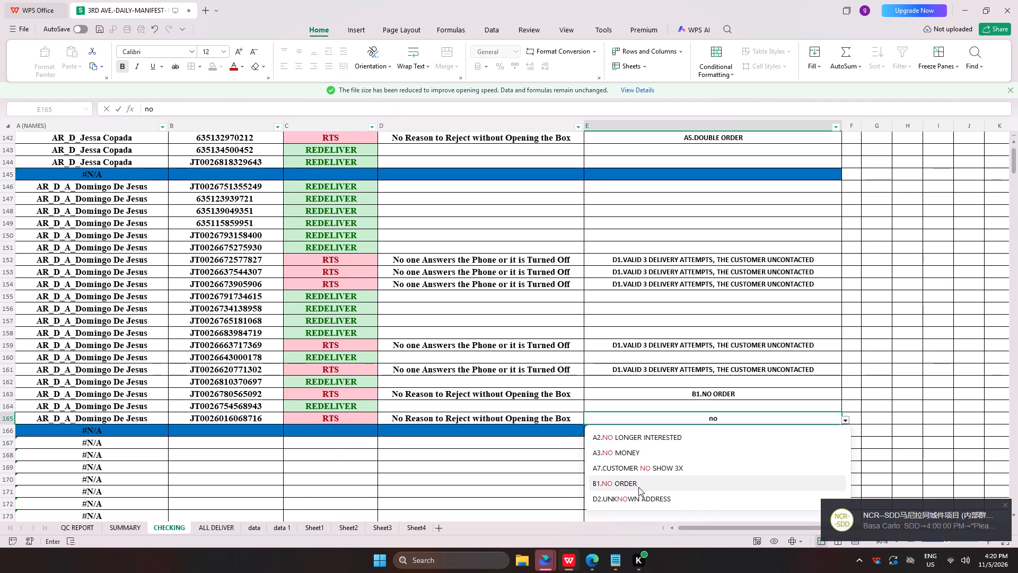
{"action": "left_click", "coordinate": [638, 487]}
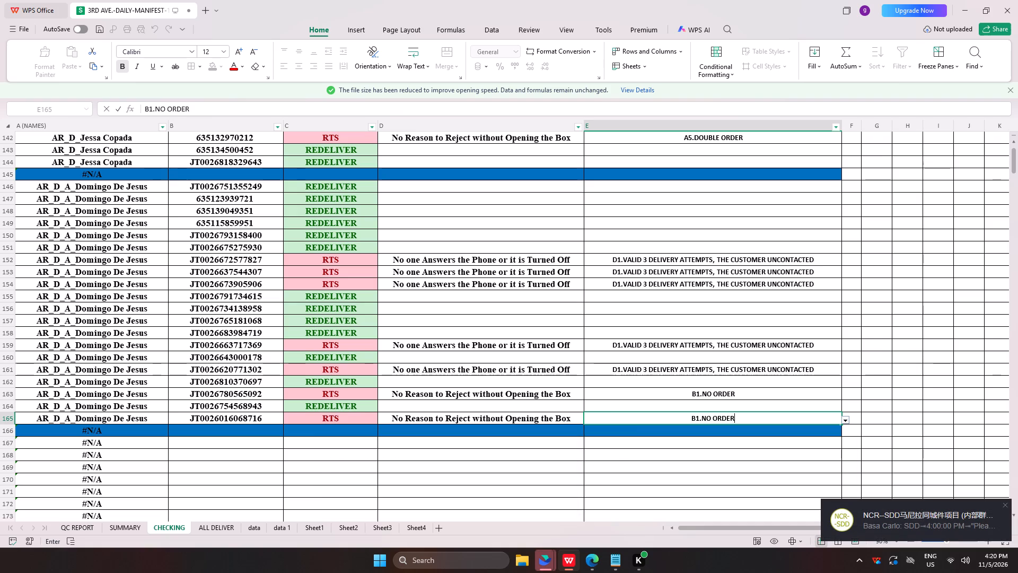
{"action": "left_click", "coordinate": [211, 374]}
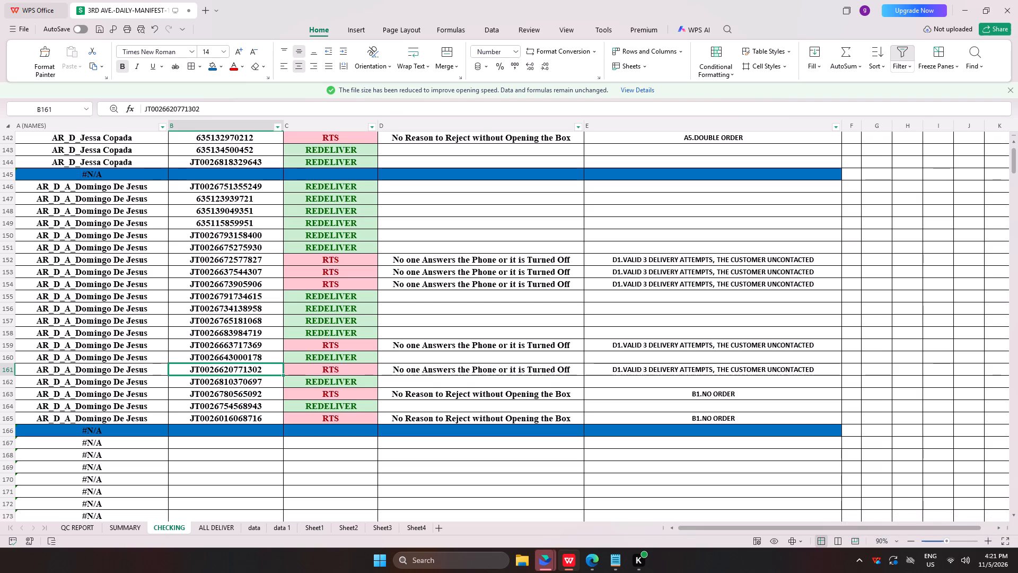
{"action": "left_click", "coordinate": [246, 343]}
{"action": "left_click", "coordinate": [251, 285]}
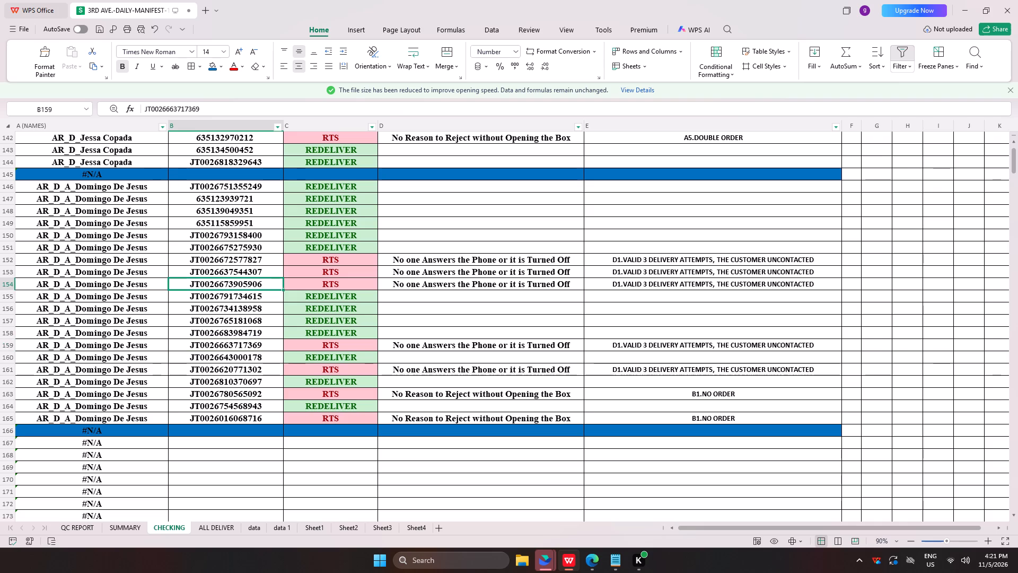
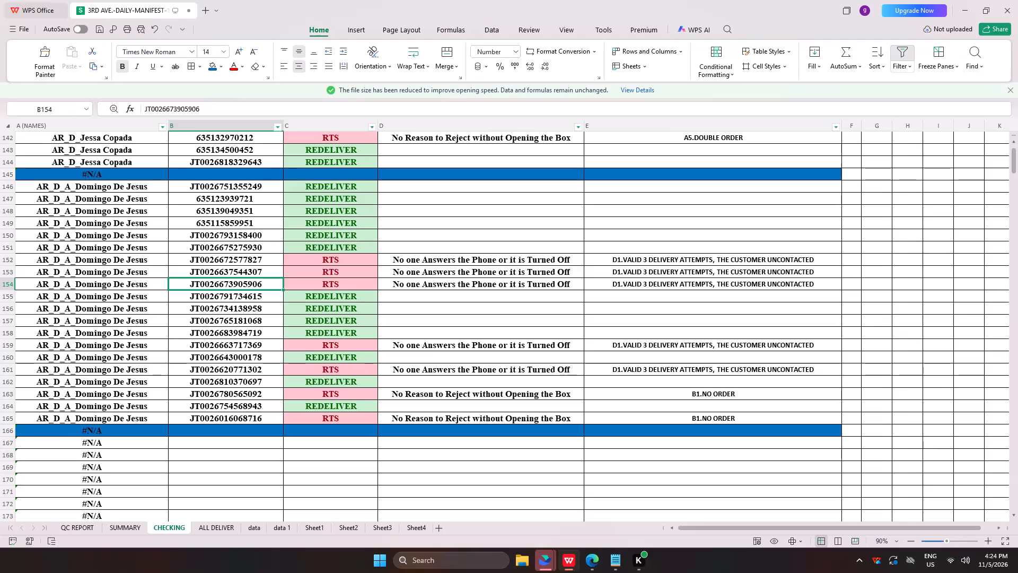
Switch to JMS in the browser and search the Monitor Delivery(New) courier summary for "bulan".
{"action": "key", "text": "alt+Tab"}
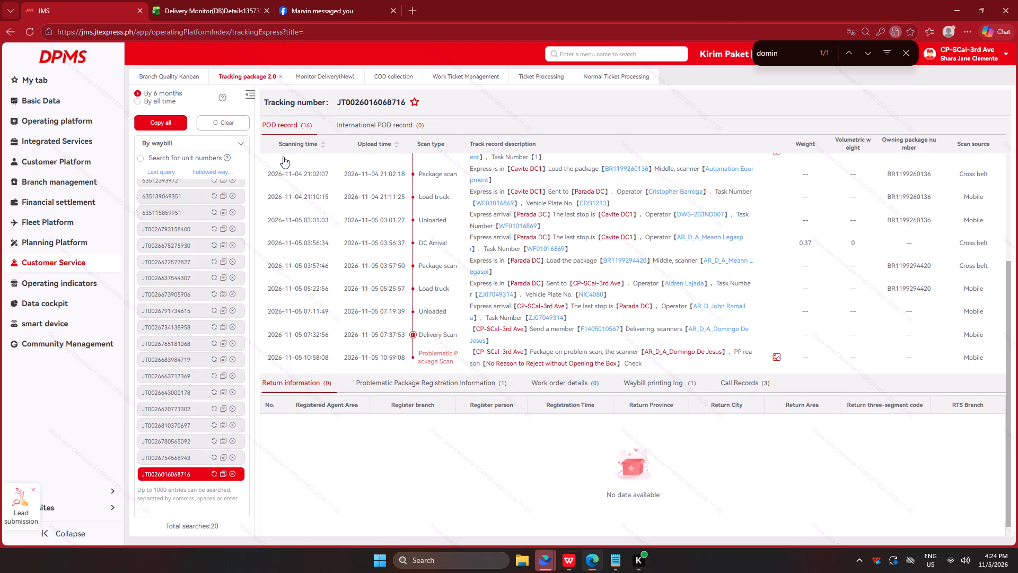
{"action": "left_click", "coordinate": [317, 69]}
{"action": "left_click", "coordinate": [155, 93]}
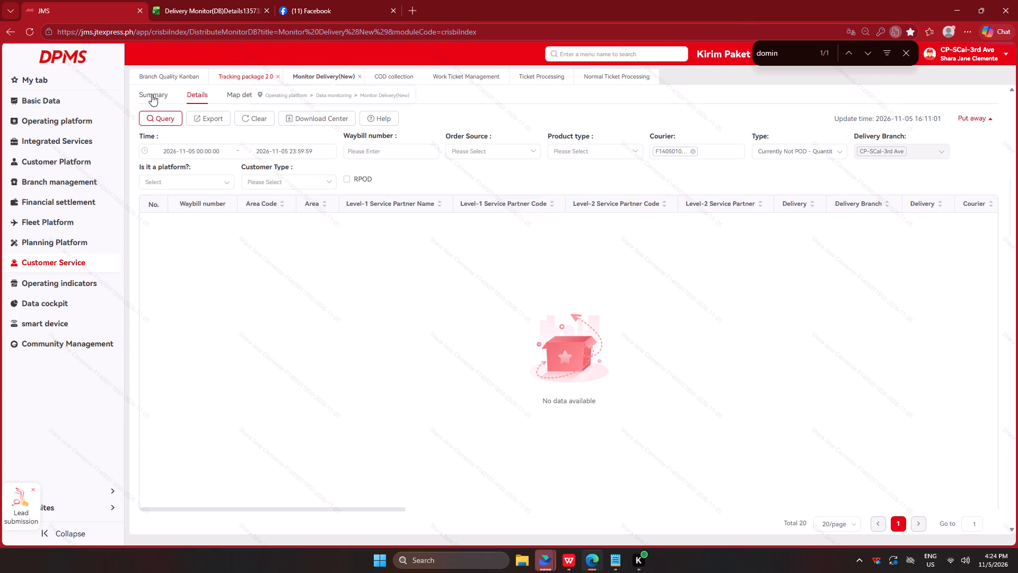
{"action": "left_click", "coordinate": [153, 94]}
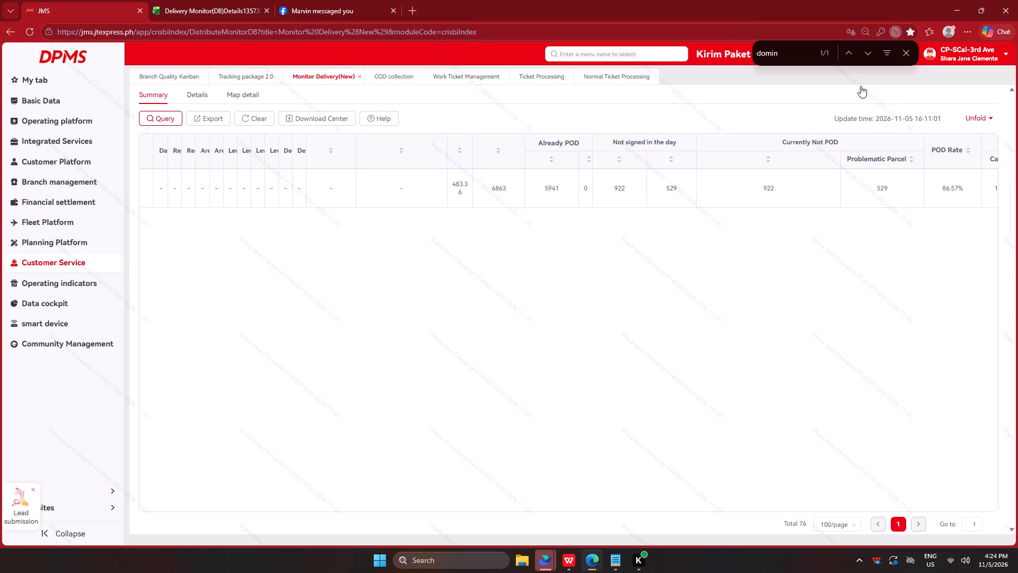
{"action": "left_click_drag", "start_coordinate": [786, 57], "coordinate": [718, 55]}
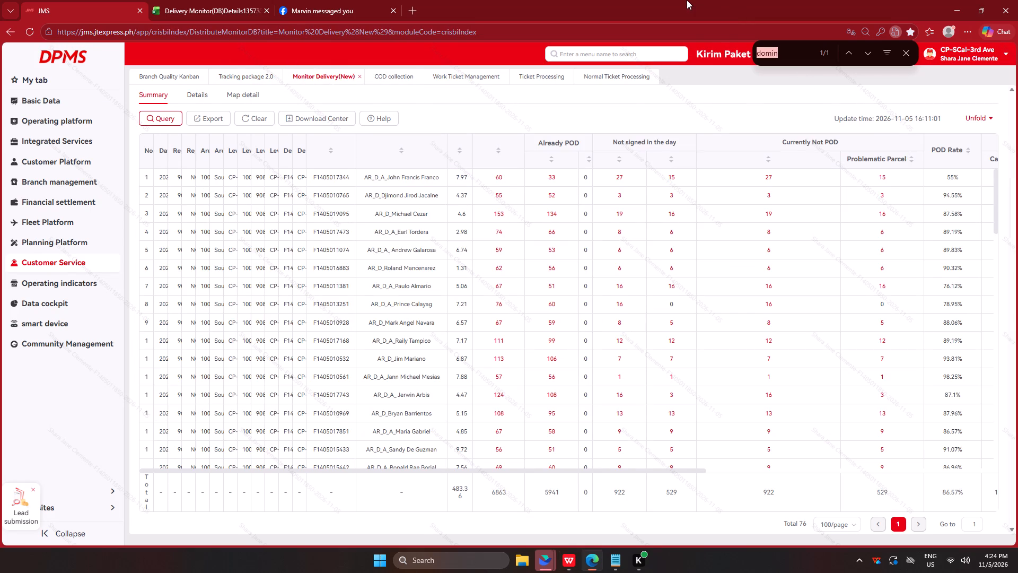
{"action": "type", "text": "bulan"}
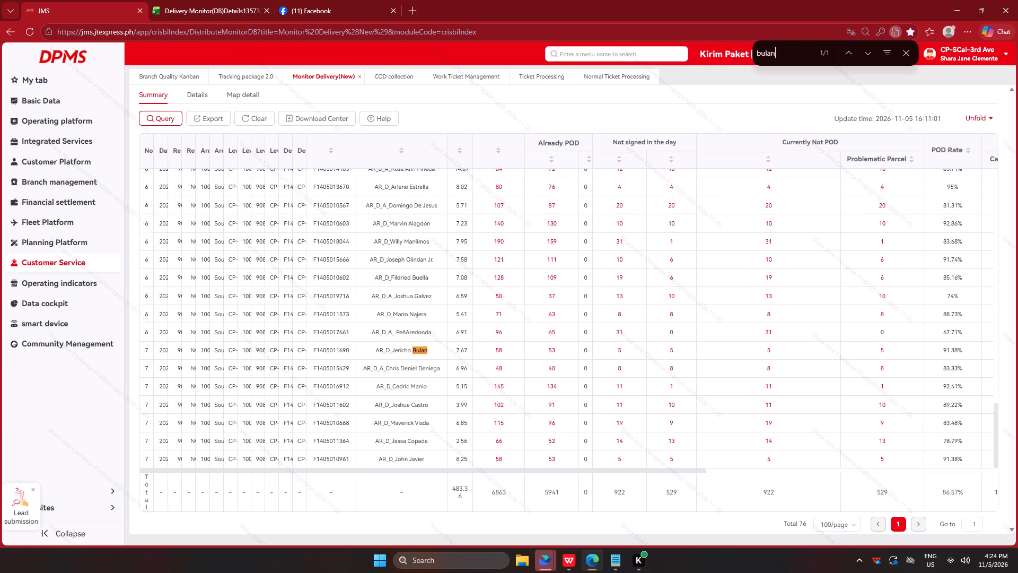
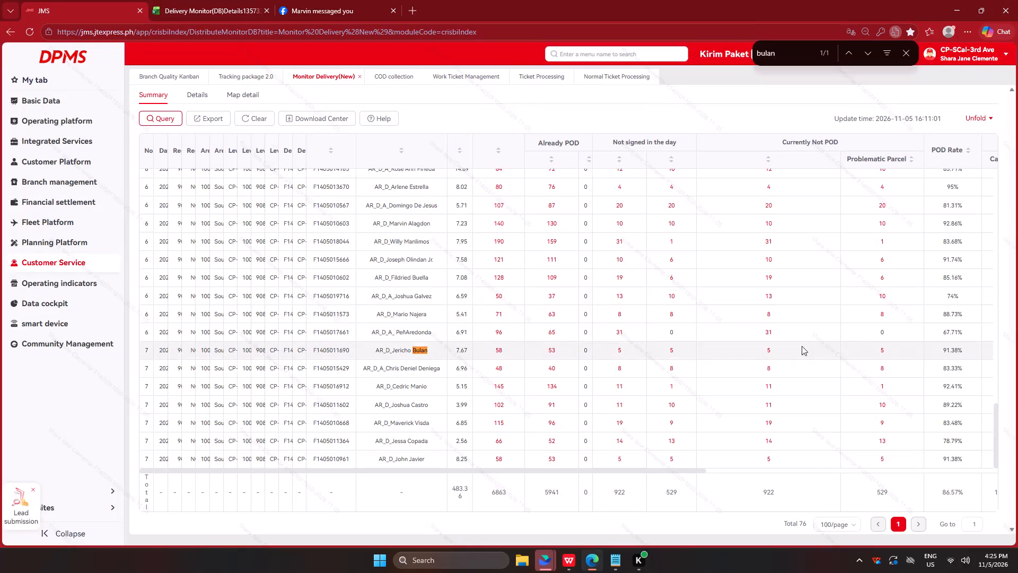
Open courier Bulan's Currently Not POD details and copy all the listed waybill numbers with image-to-text capture.
{"action": "left_click", "coordinate": [769, 351]}
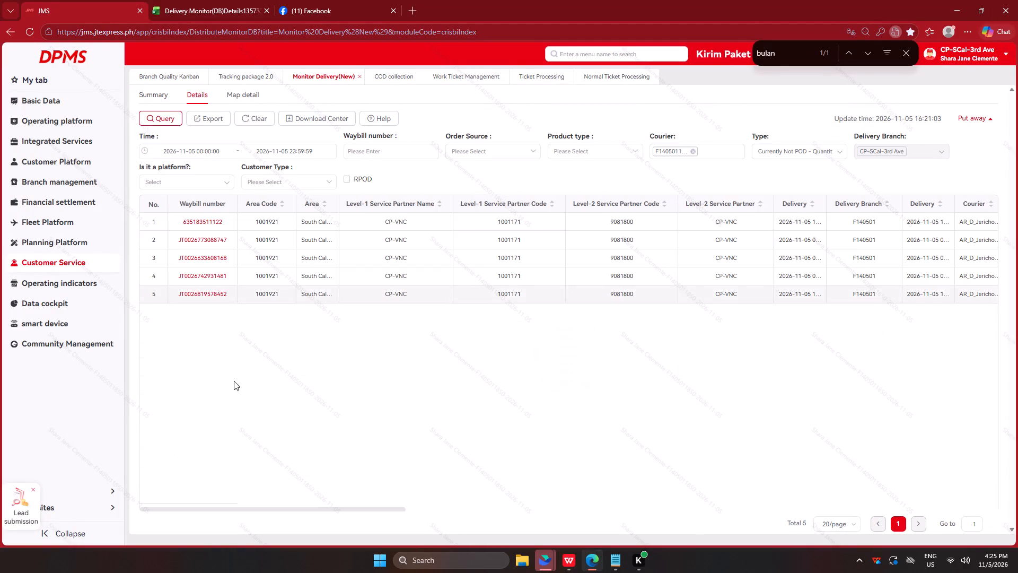
{"action": "key", "text": "ctrl+shift+a"}
{"action": "left_click_drag", "start_coordinate": [173, 213], "coordinate": [236, 309]}
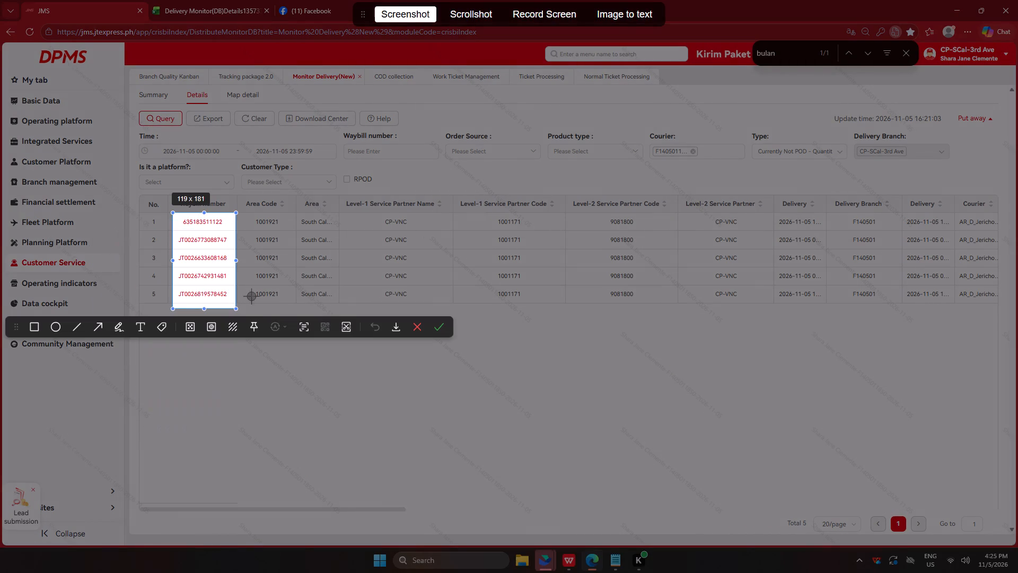
{"action": "left_click", "coordinate": [616, 24]}
{"action": "left_click", "coordinate": [614, 8]}
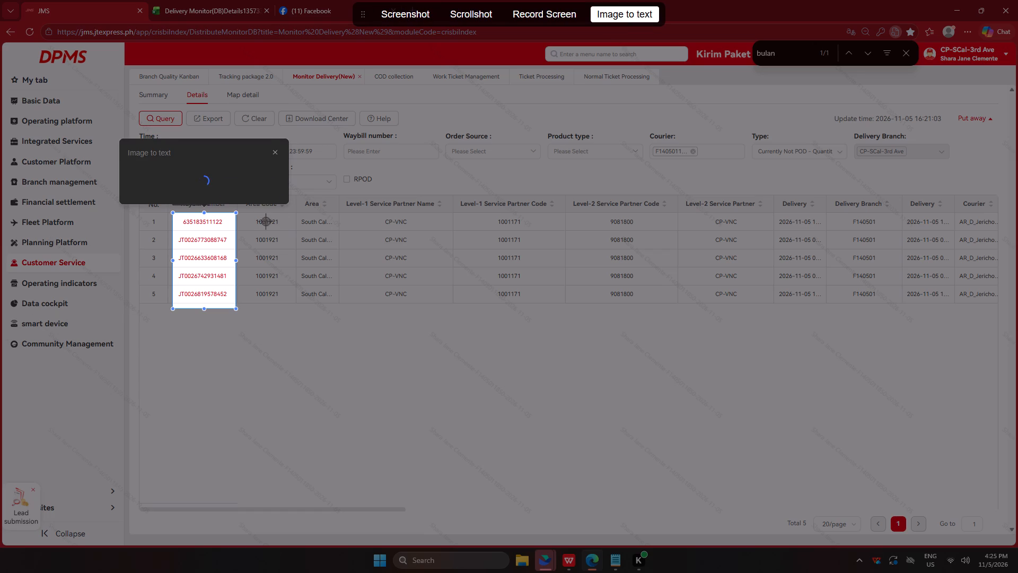
{"action": "left_click", "coordinate": [260, 193]}
Switch to the daily manifest in WPS Office and paste the copied waybill numbers into the CHECKING sheet from B167.
{"action": "left_click", "coordinate": [574, 562]}
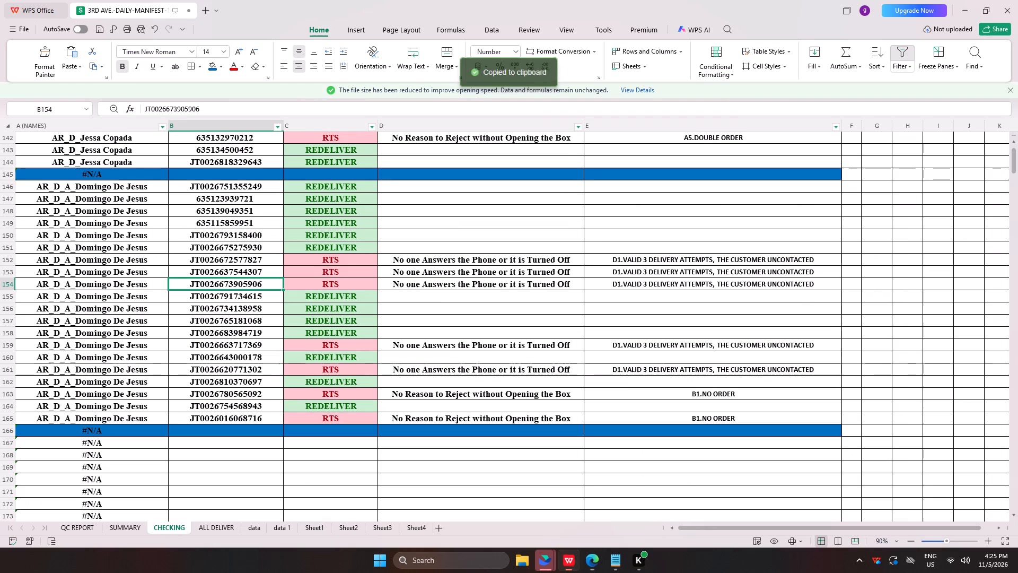
{"action": "scroll", "coordinate": [328, 290], "scroll_direction": "down", "scroll_amount": 4}
{"action": "left_click", "coordinate": [241, 345]}
{"action": "key", "text": "ctrl+v"}
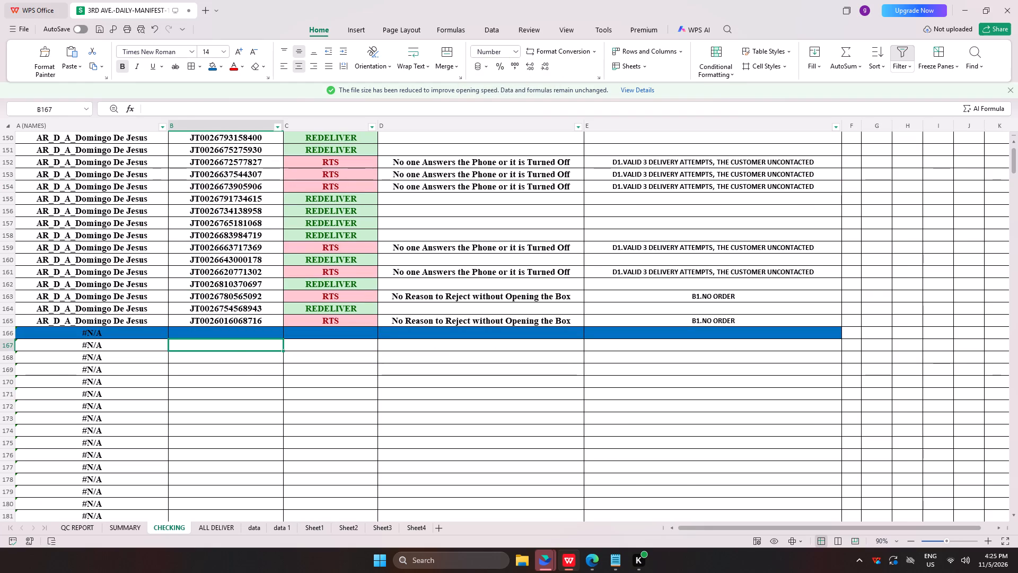
Switch back to JMS, clear the old Tracking package 2.0 list and track the copied Bulan waybills.
{"action": "key", "text": "alt+Tab"}
{"action": "left_click", "coordinate": [247, 76]}
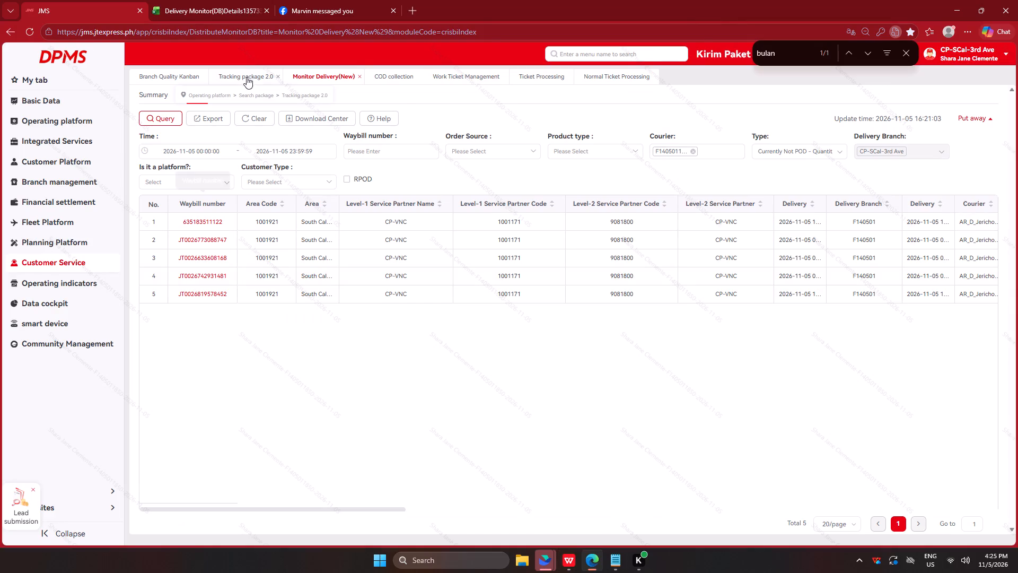
{"action": "left_click", "coordinate": [232, 114]}
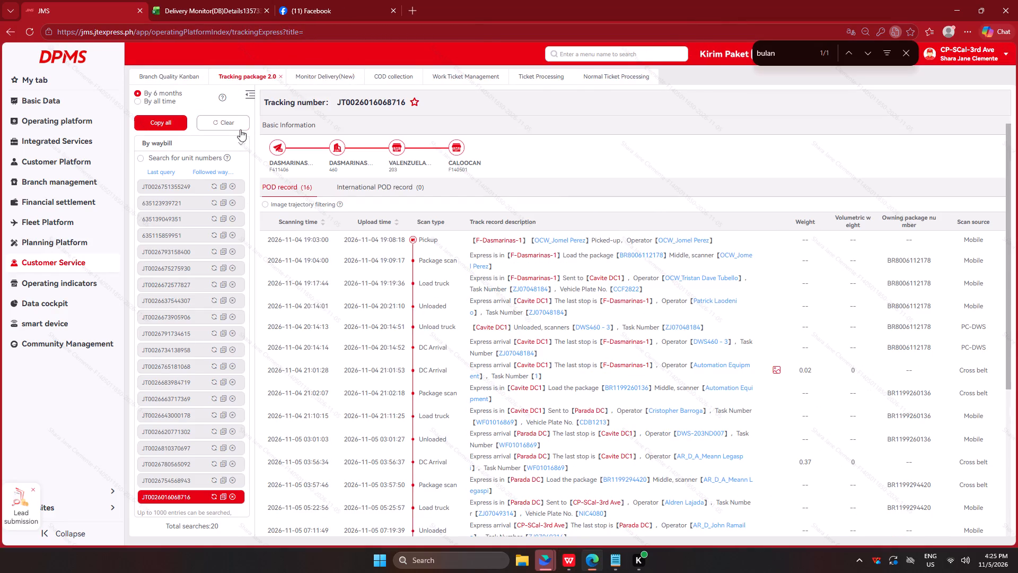
{"action": "left_click", "coordinate": [231, 123]}
{"action": "left_click", "coordinate": [144, 355]}
{"action": "key", "text": "ctrl+v"}
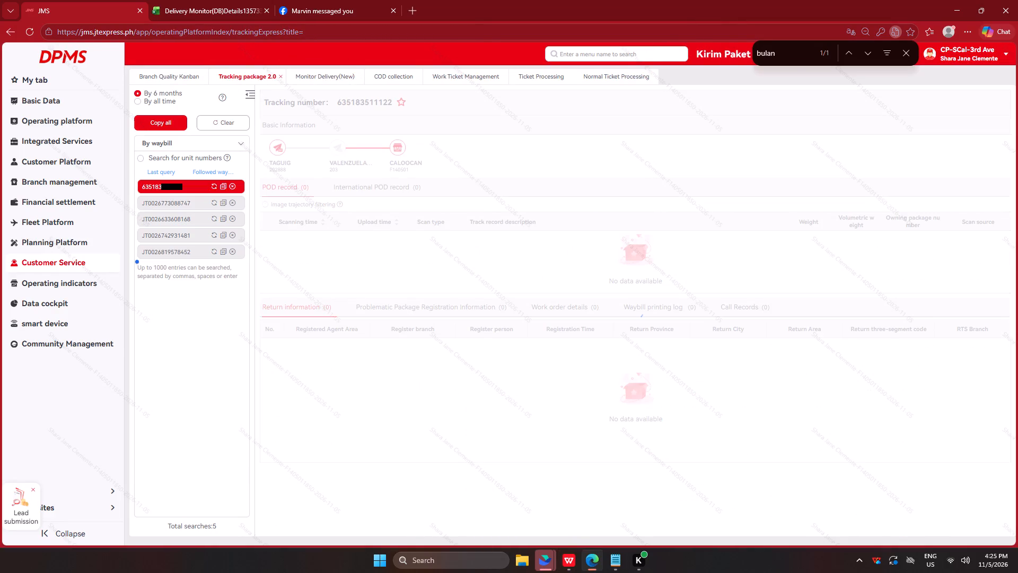
{"action": "scroll", "coordinate": [556, 329], "scroll_direction": "down", "scroll_amount": 1}
{"action": "left_click", "coordinate": [157, 201]}
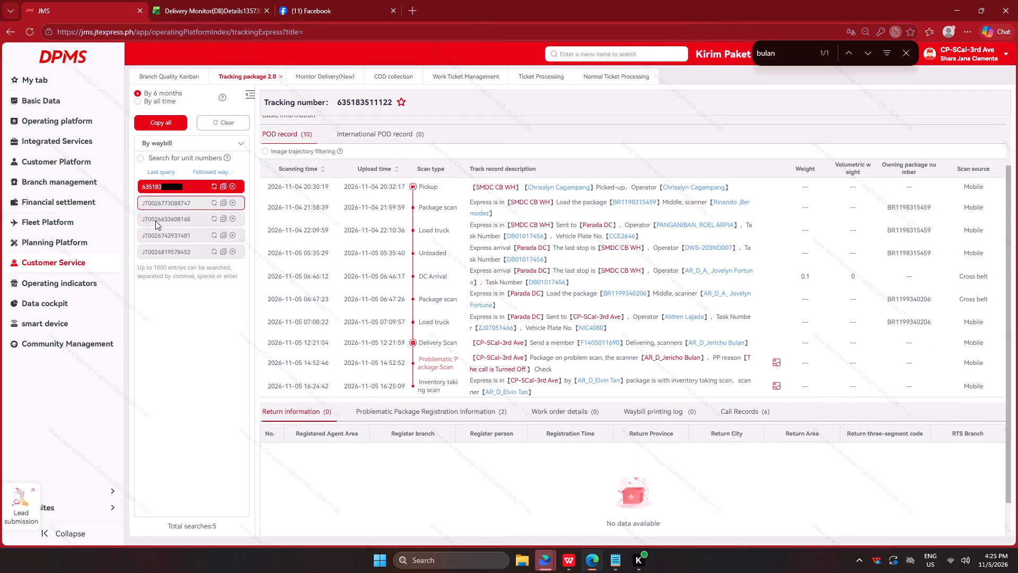
{"action": "left_click", "coordinate": [165, 219]}
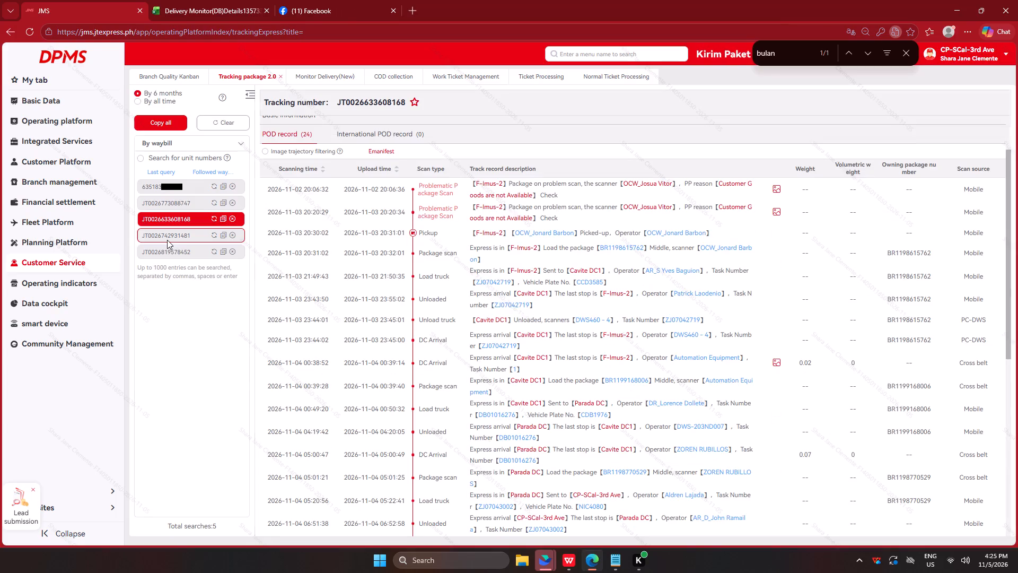
{"action": "scroll", "coordinate": [310, 229], "scroll_direction": "down", "scroll_amount": 5}
{"action": "scroll", "coordinate": [425, 262], "scroll_direction": "down", "scroll_amount": 3}
{"action": "left_click", "coordinate": [158, 237]}
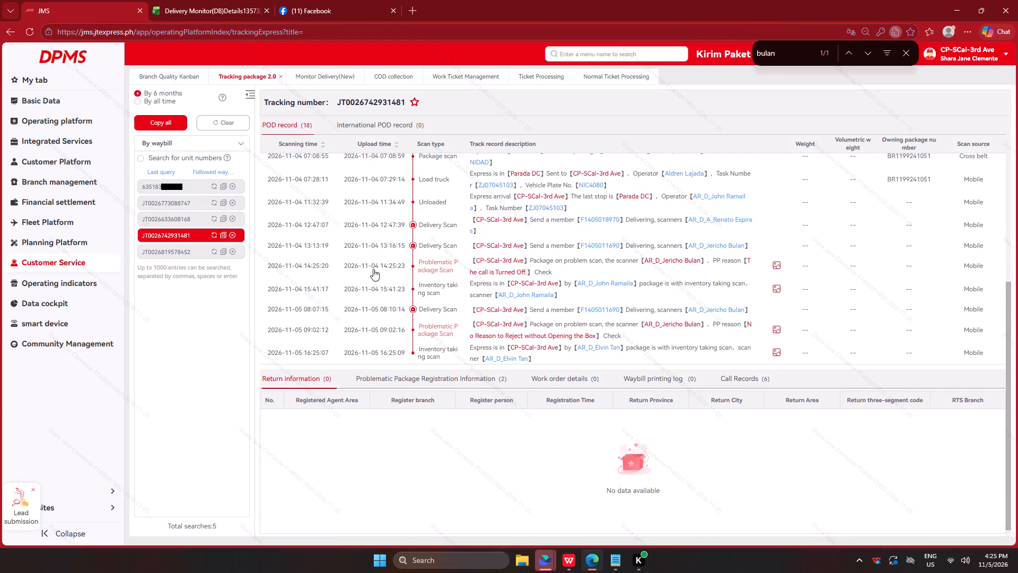
{"action": "left_click", "coordinate": [778, 328]}
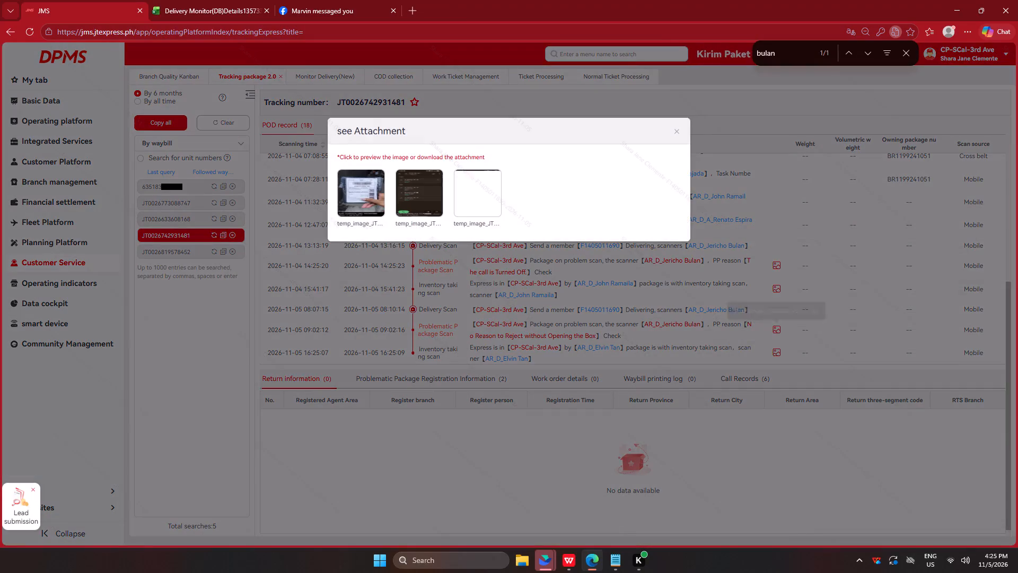
{"action": "left_click", "coordinate": [360, 210]}
{"action": "key", "text": "Right"}
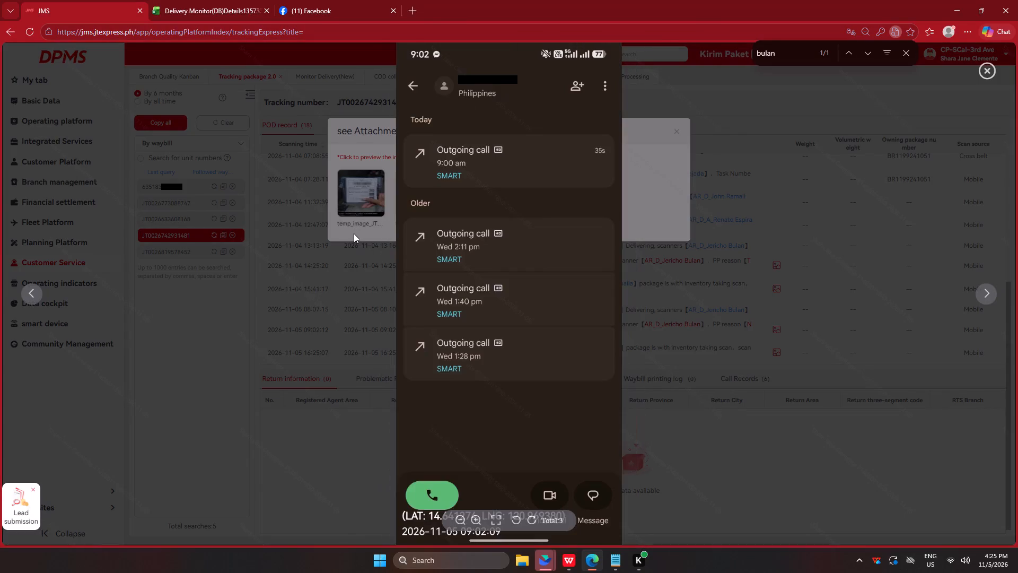
{"action": "key", "text": "Right"}
{"action": "key", "text": "Right"}
{"action": "key", "text": "Right"}
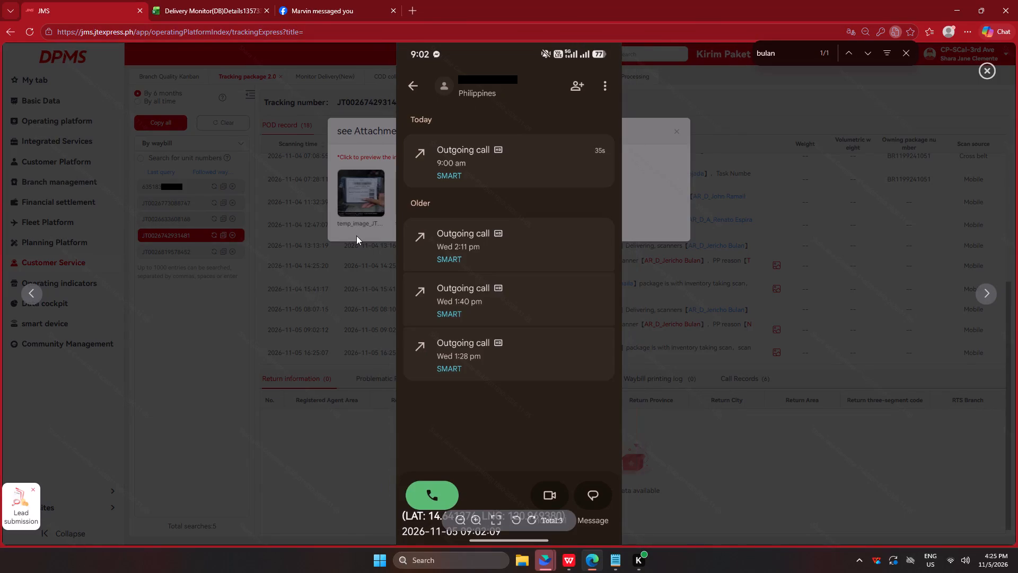
{"action": "double_click", "coordinate": [283, 245]}
{"action": "left_click", "coordinate": [190, 254]}
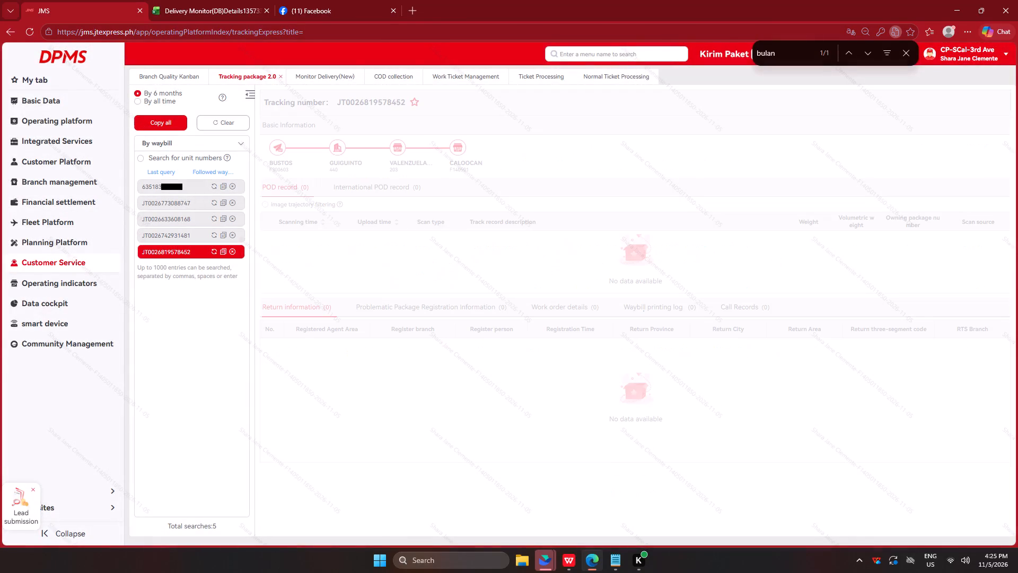
{"action": "scroll", "coordinate": [564, 327], "scroll_direction": "down", "scroll_amount": 1}
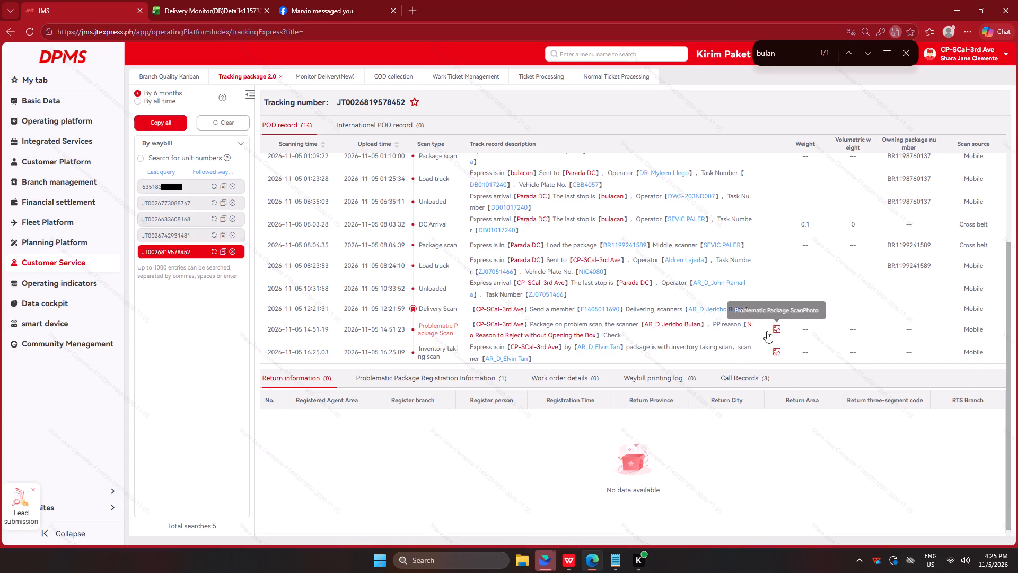
{"action": "left_click", "coordinate": [777, 327]}
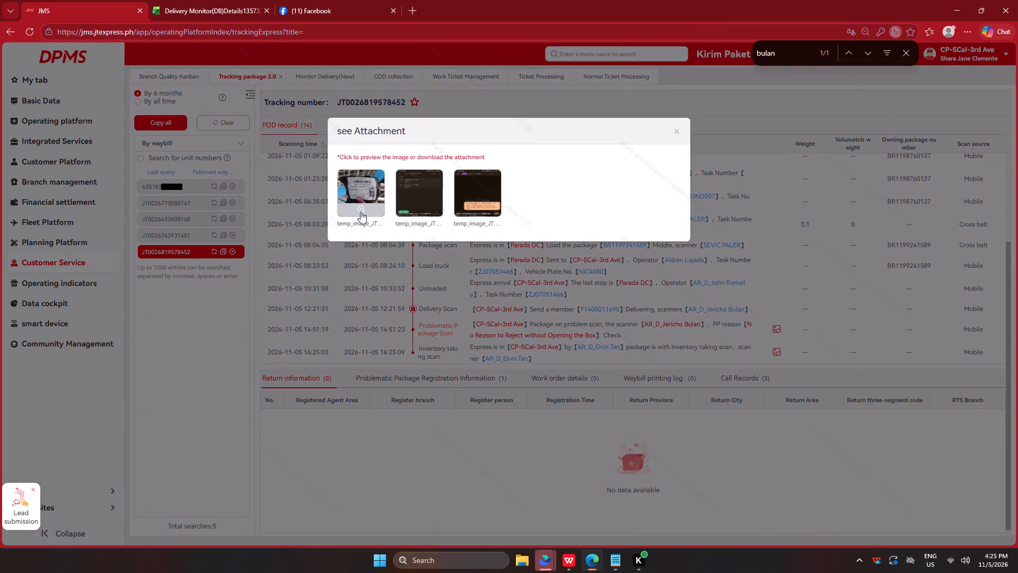
{"action": "left_click", "coordinate": [361, 212]}
{"action": "key", "text": "Right"}
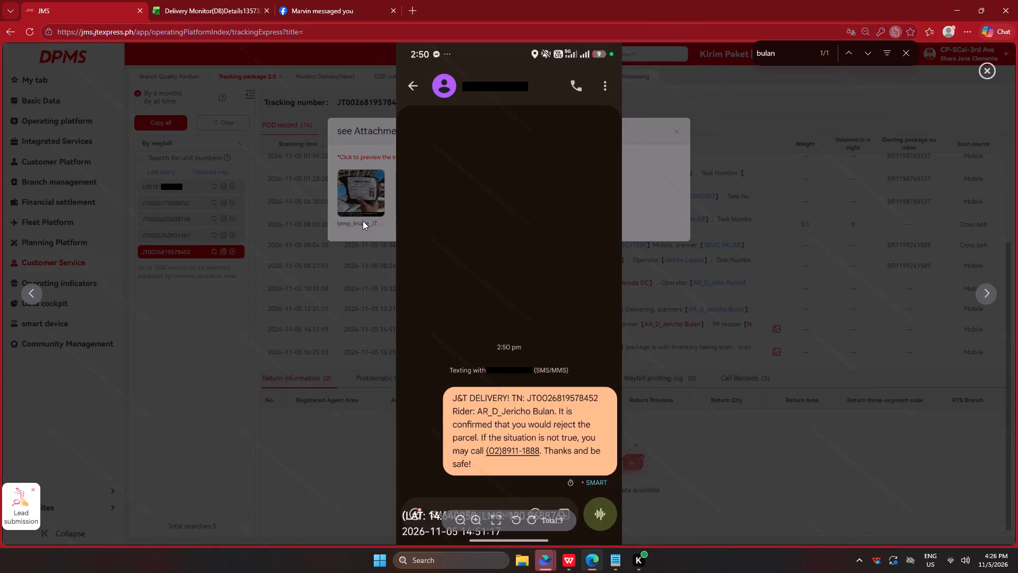
{"action": "double_click", "coordinate": [650, 262]}
In the CHECKING sheet, copy RTS and "No Reason to Reject without Opening the Box" from row 165 into rows 170 and 171.
{"action": "key", "text": "alt+Tab"}
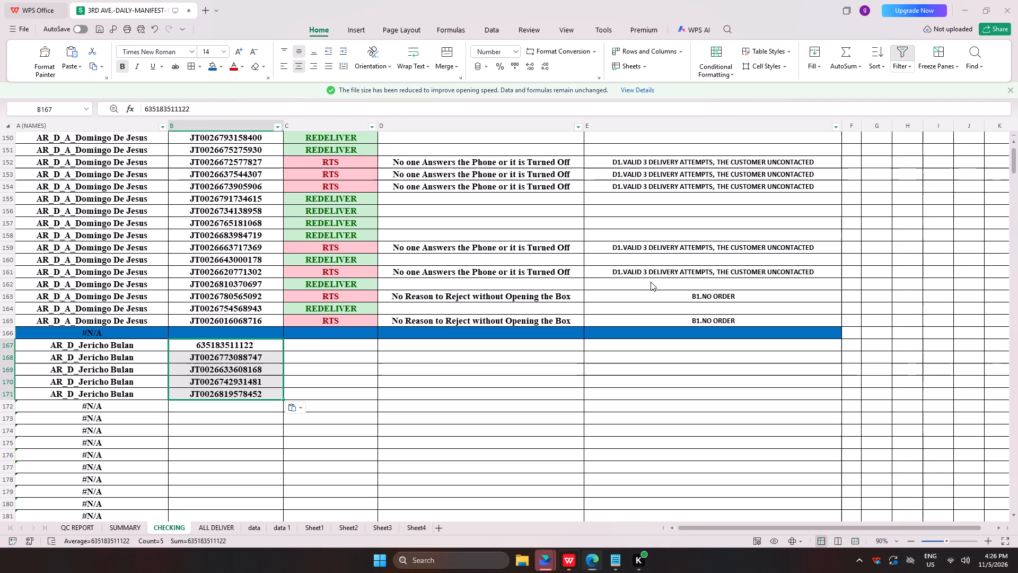
{"action": "left_click_drag", "start_coordinate": [348, 319], "coordinate": [457, 318]}
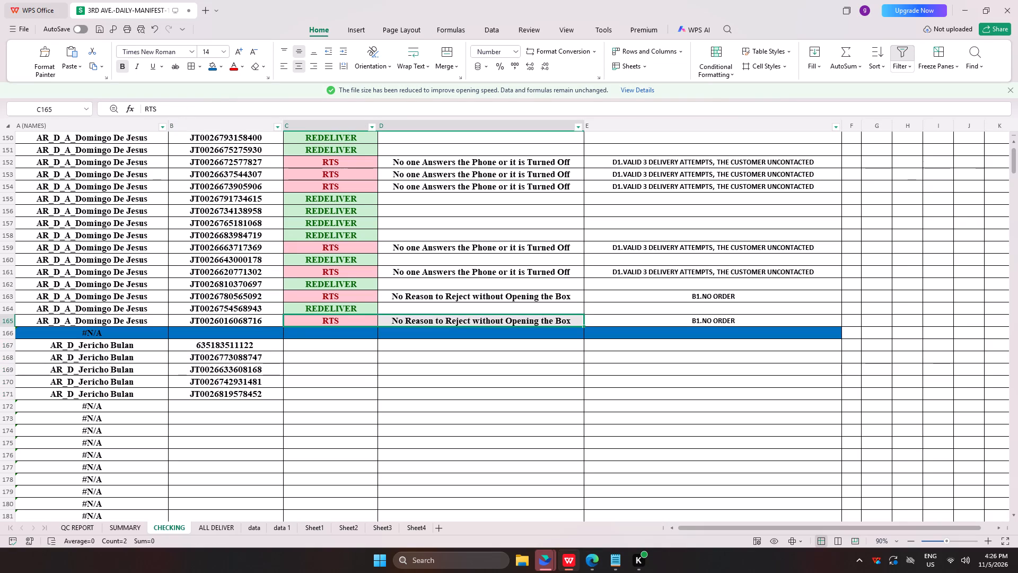
{"action": "key", "text": "ctrl+c"}
{"action": "left_click_drag", "start_coordinate": [316, 388], "coordinate": [464, 393], "text": "ctrl"}
{"action": "left_click_drag", "start_coordinate": [318, 385], "coordinate": [472, 393]}
{"action": "key", "text": "ctrl+v"}
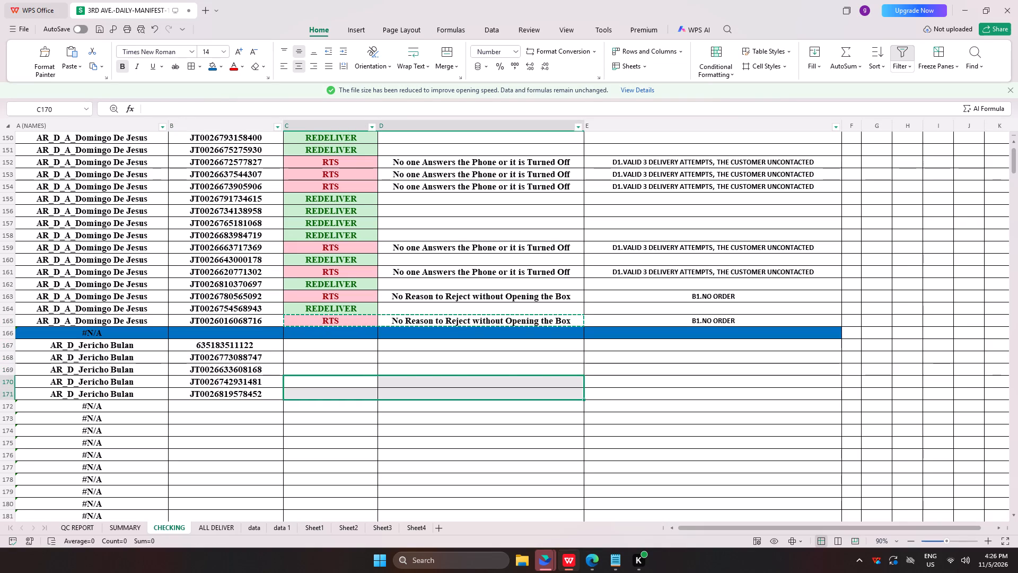
Fill row 172 with blue across columns A to E as the divider below Bulan's parcels.
{"action": "left_click_drag", "start_coordinate": [77, 413], "coordinate": [716, 397]}
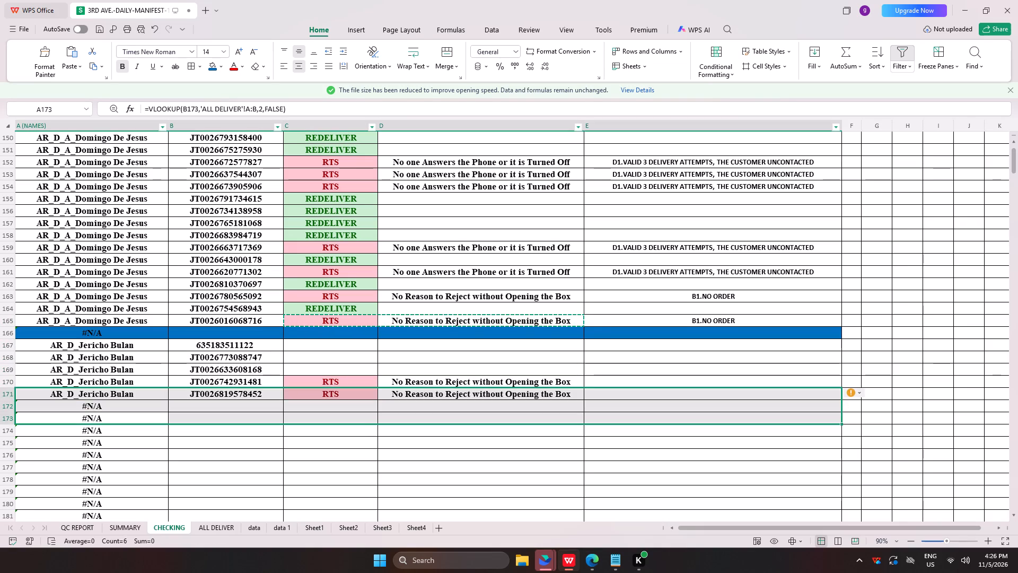
{"action": "left_click", "coordinate": [612, 474]}
{"action": "left_click_drag", "start_coordinate": [100, 411], "coordinate": [625, 396]}
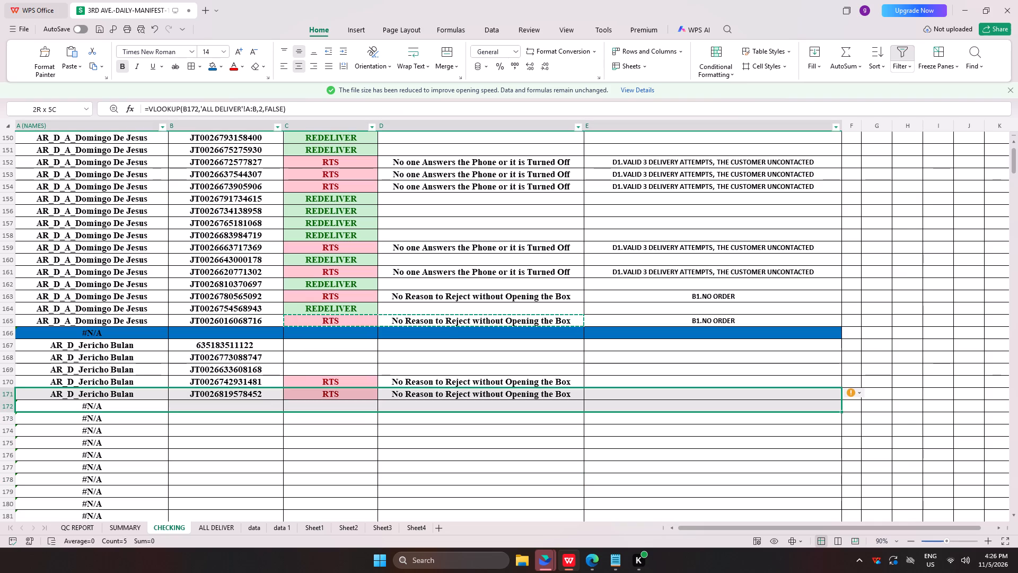
{"action": "left_click_drag", "start_coordinate": [625, 396], "coordinate": [624, 402]}
{"action": "left_click", "coordinate": [214, 70]}
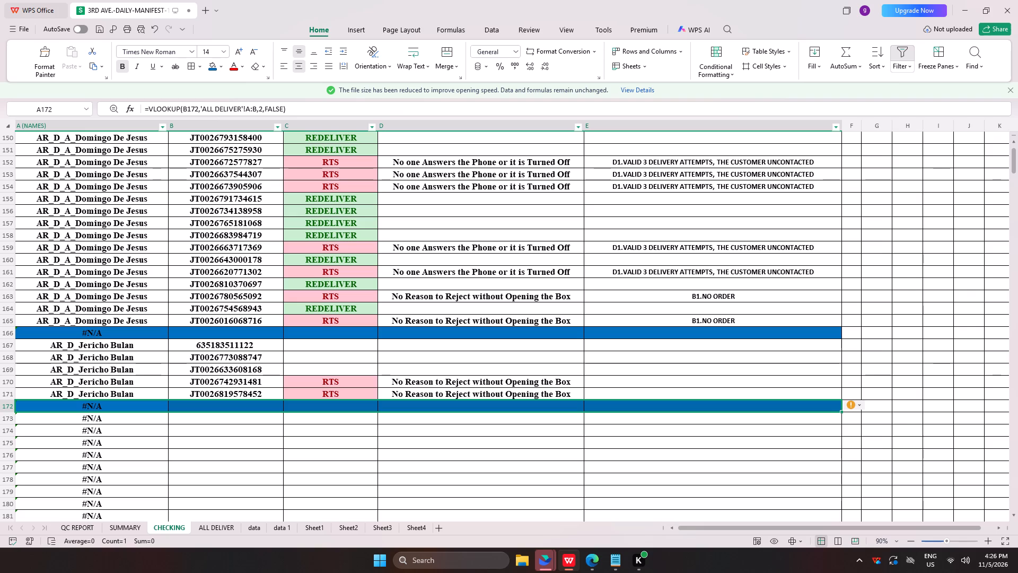
{"action": "left_click", "coordinate": [660, 378]}
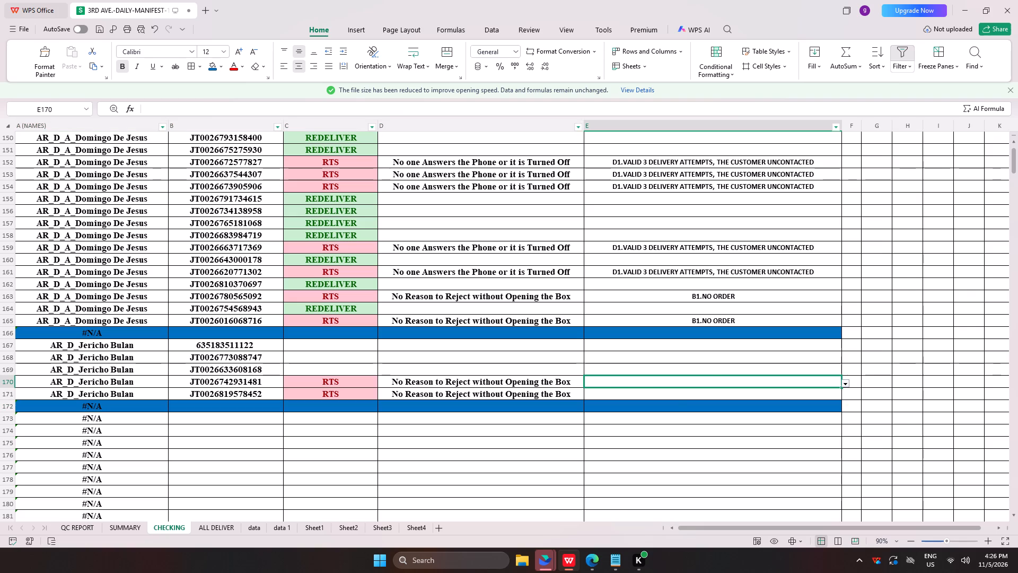
{"action": "type", "text": "no"}
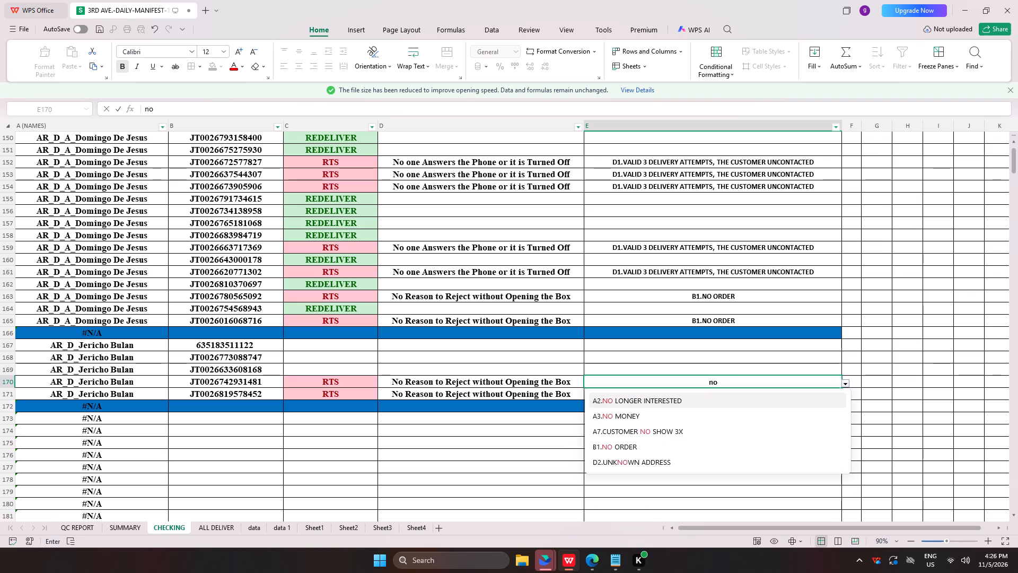
{"action": "left_click", "coordinate": [634, 420]}
{"action": "left_click", "coordinate": [654, 401]}
{"action": "left_click", "coordinate": [662, 397]}
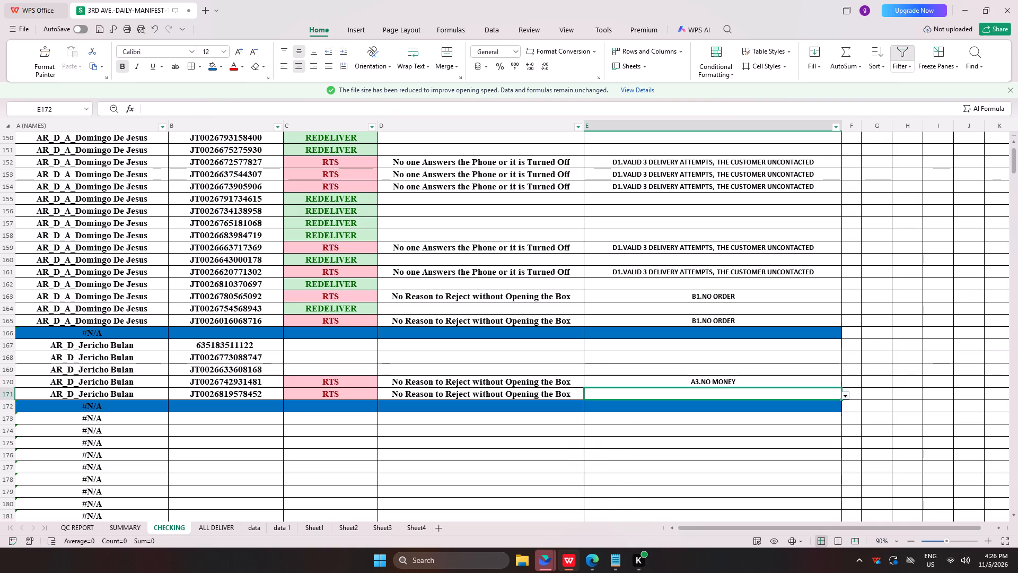
{"action": "left_click", "coordinate": [662, 395]}
{"action": "left_click", "coordinate": [661, 394]}
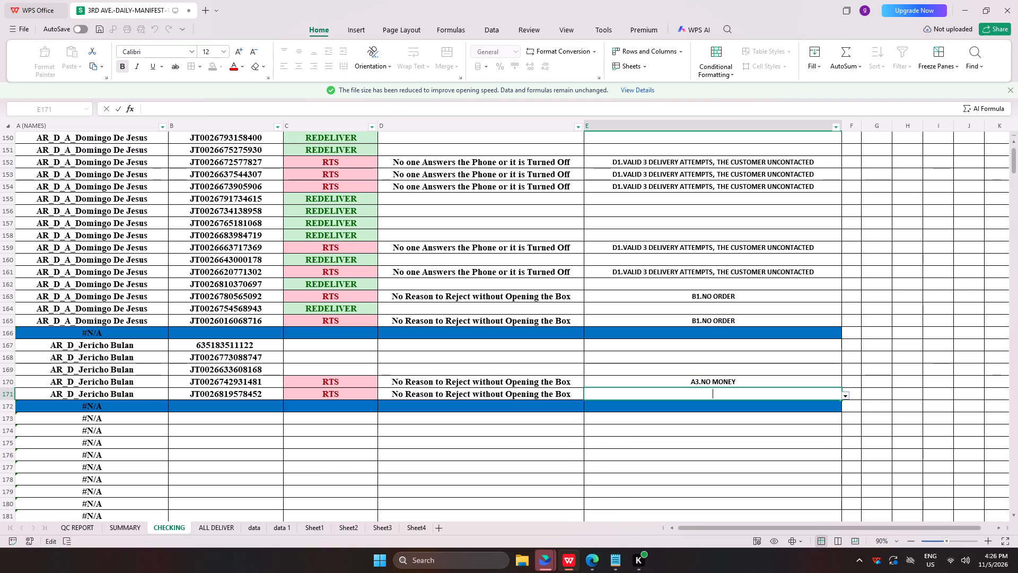
{"action": "key", "text": "n"}
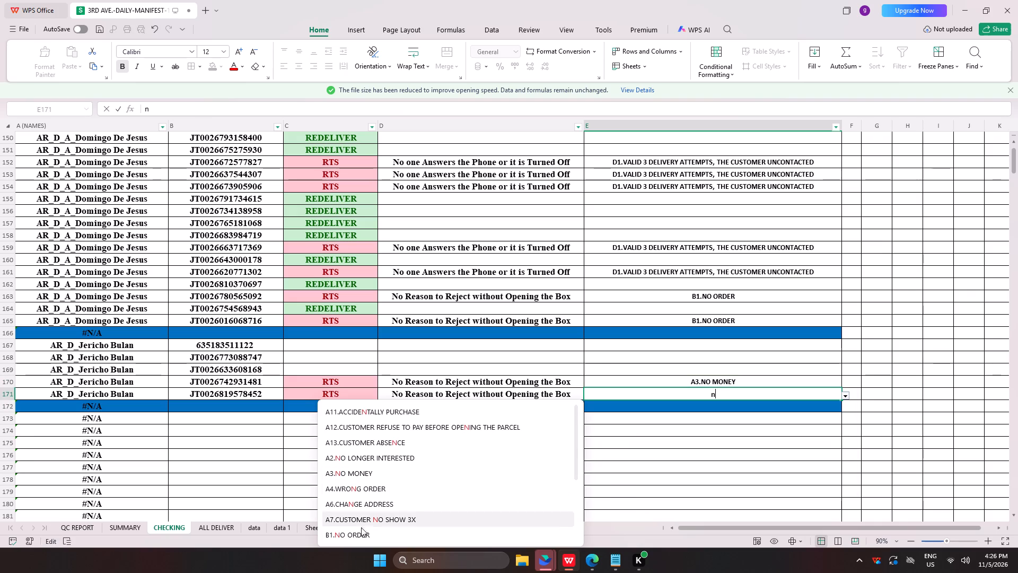
{"action": "left_click", "coordinate": [364, 533]}
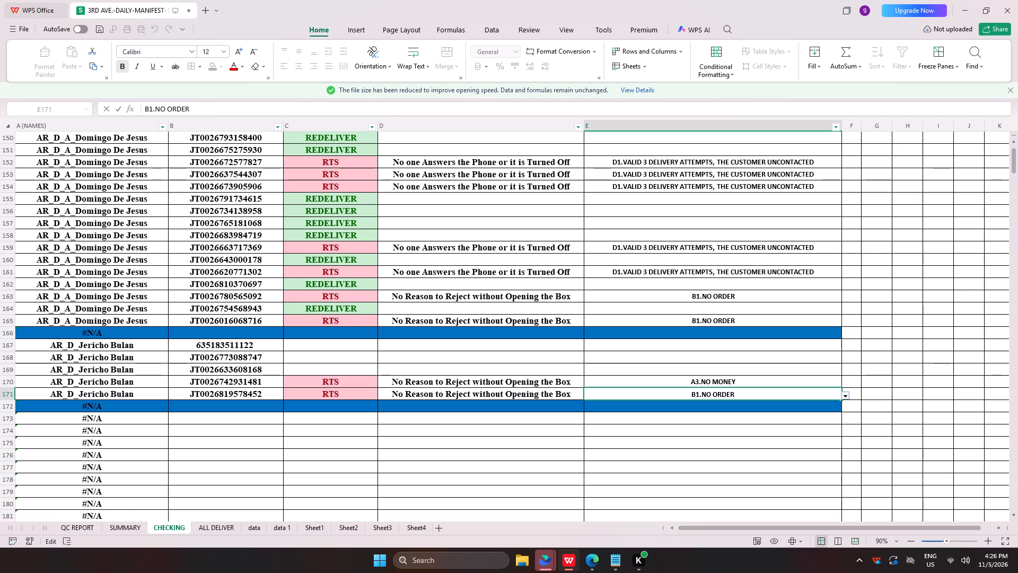
Copy the REDELIVER decision from C162 to Bulan's three remaining parcels in C167:C169.
{"action": "left_click", "coordinate": [346, 284]}
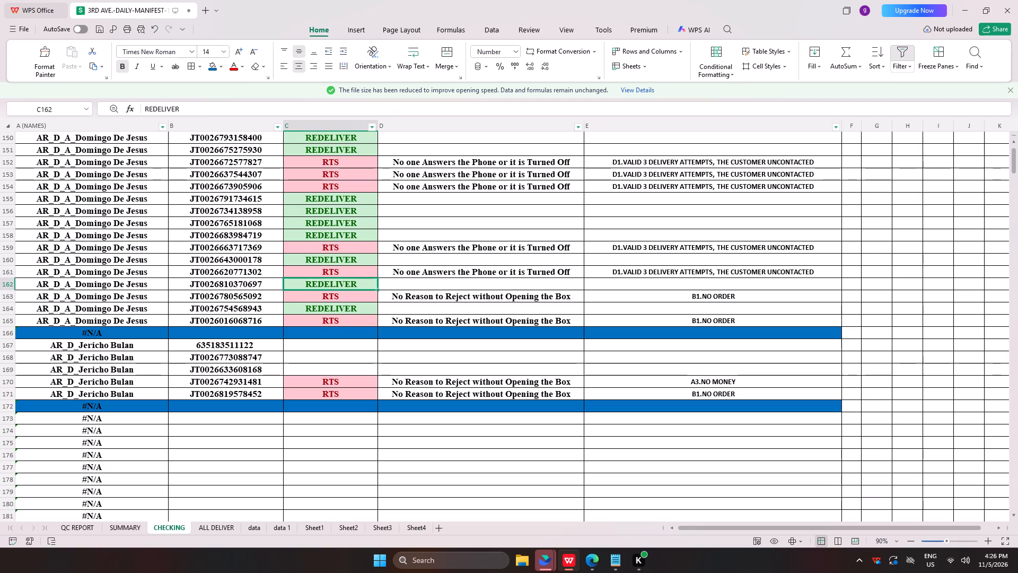
{"action": "key", "text": "ctrl+c"}
{"action": "left_click_drag", "start_coordinate": [318, 346], "coordinate": [317, 367], "text": "ctrl"}
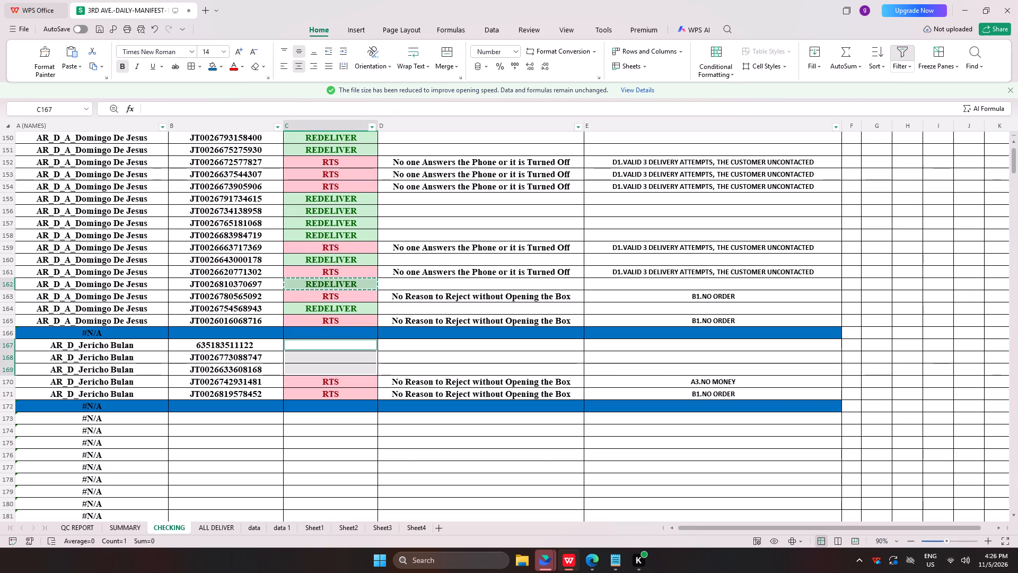
{"action": "key", "text": "ctrl+v"}
{"action": "left_click", "coordinate": [423, 429]}
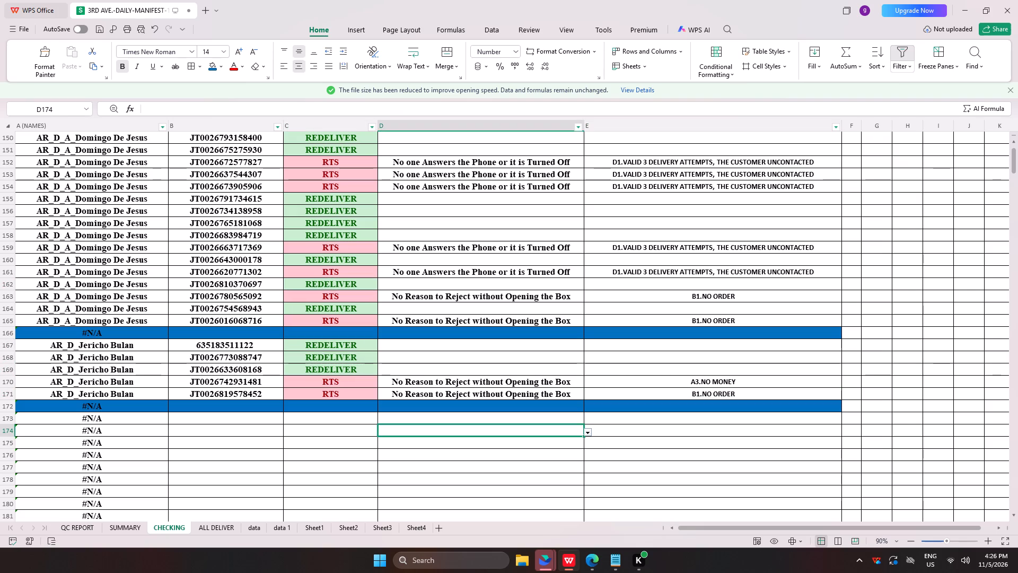
Switch to JMS, clear the tracked waybill list and return to Monitor Delivery(New).
{"action": "key", "text": "alt+Tab"}
{"action": "left_click", "coordinate": [206, 118]}
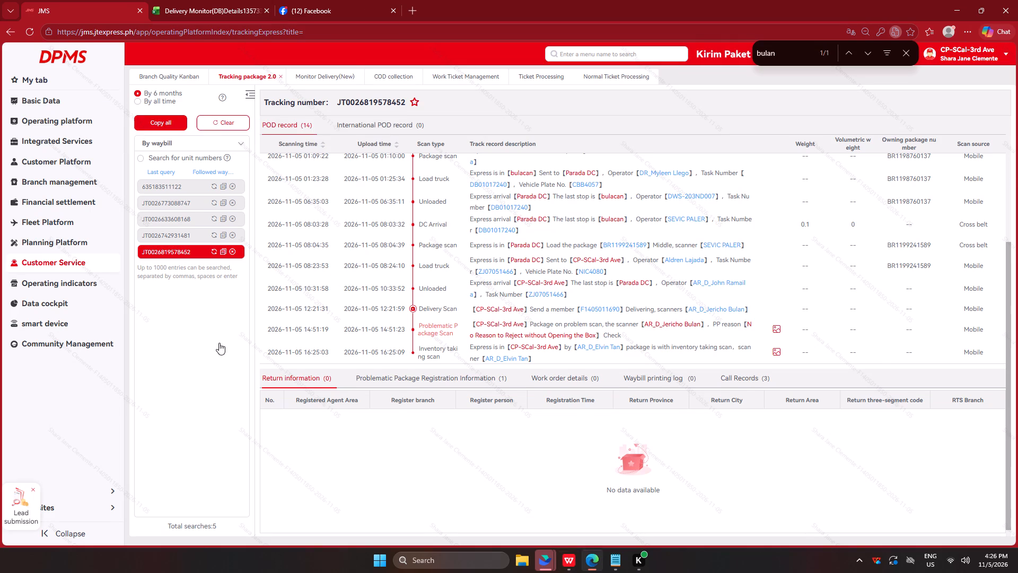
{"action": "left_click", "coordinate": [217, 350]}
{"action": "left_click", "coordinate": [326, 74]}
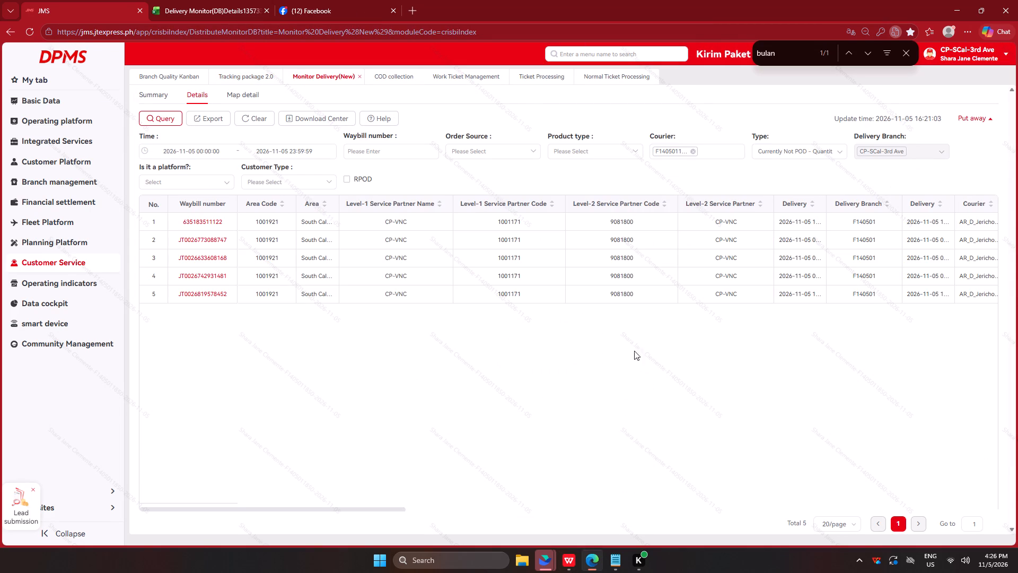
Search the Monitor Delivery summary for courier "jor" and open Roque's Currently Not POD parcels.
{"action": "left_click", "coordinate": [152, 94]}
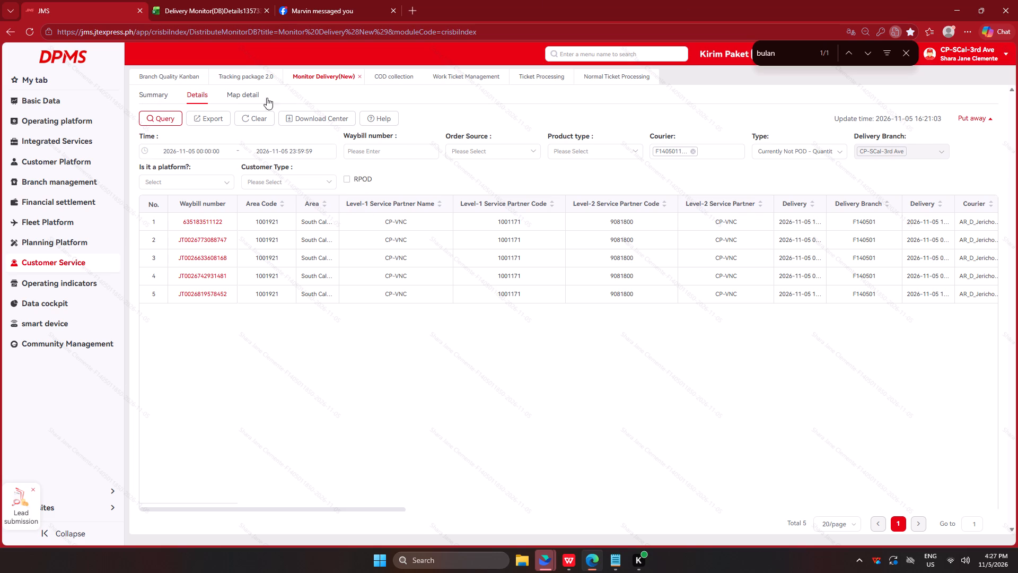
{"action": "left_click_drag", "start_coordinate": [790, 52], "coordinate": [690, 59]}
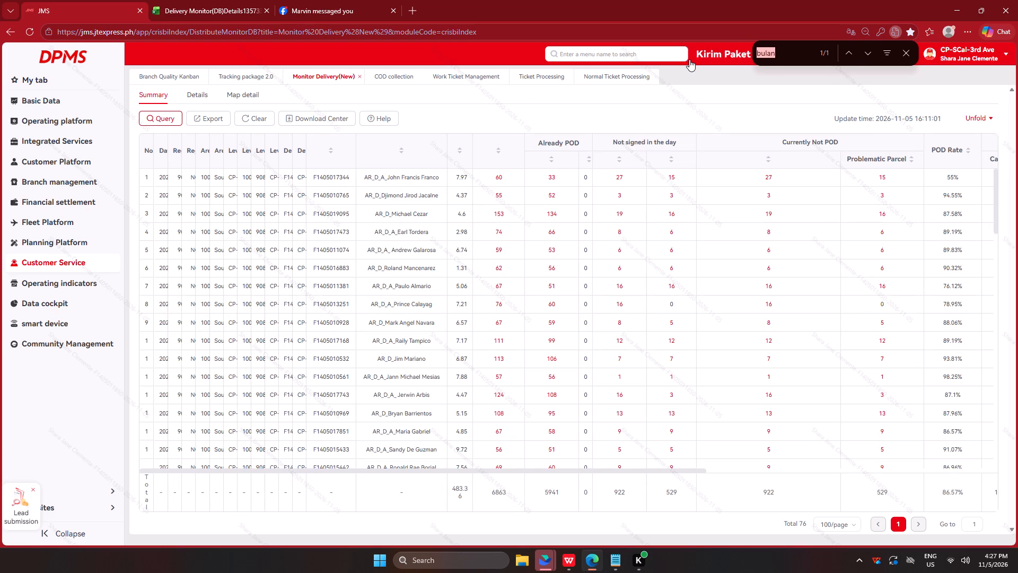
{"action": "type", "text": "josrd"}
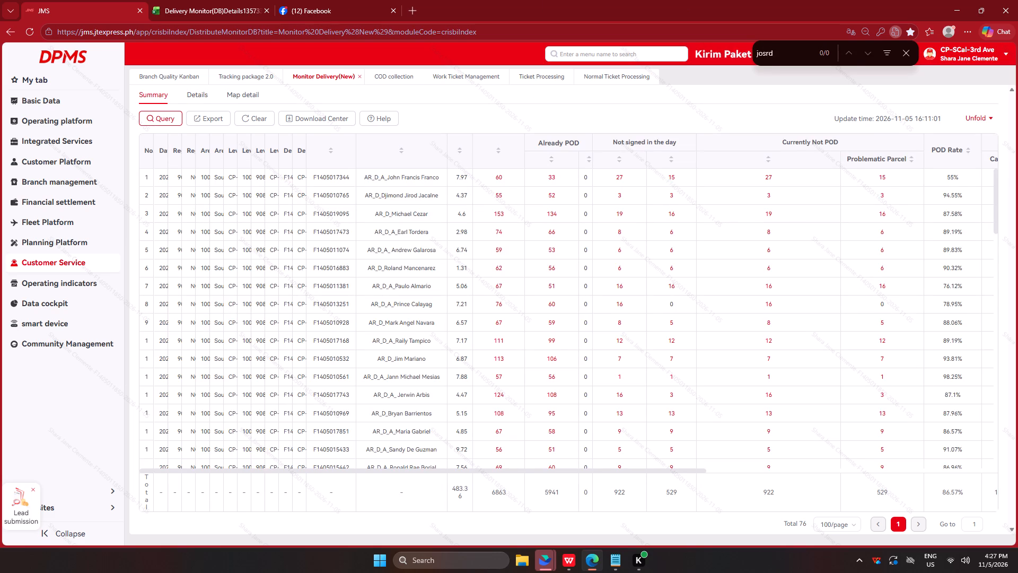
{"action": "key", "text": "BackSpace"}
{"action": "key", "text": "BackSpace"}
{"action": "key", "text": "BackSpace"}
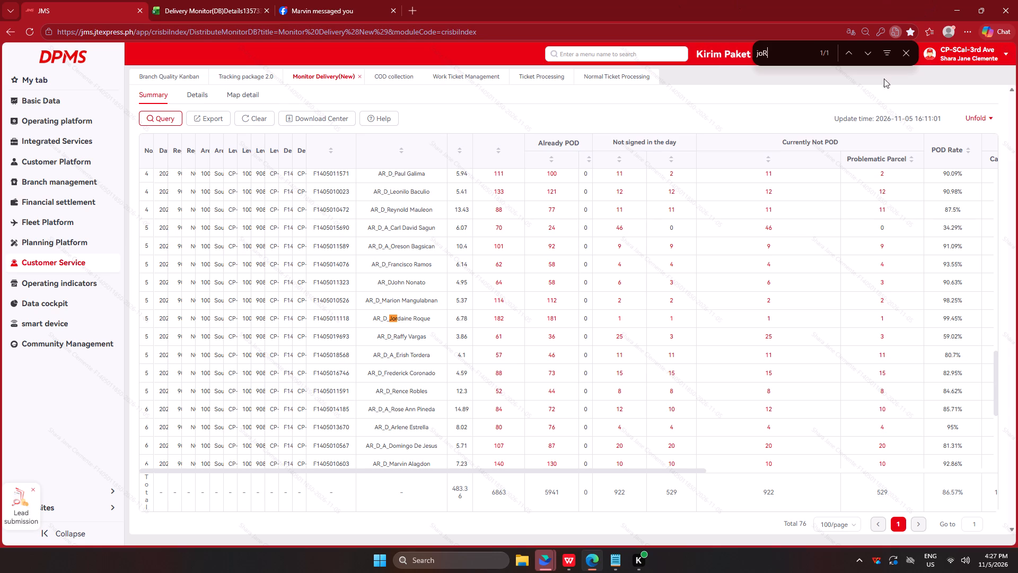
{"action": "left_click", "coordinate": [770, 318]}
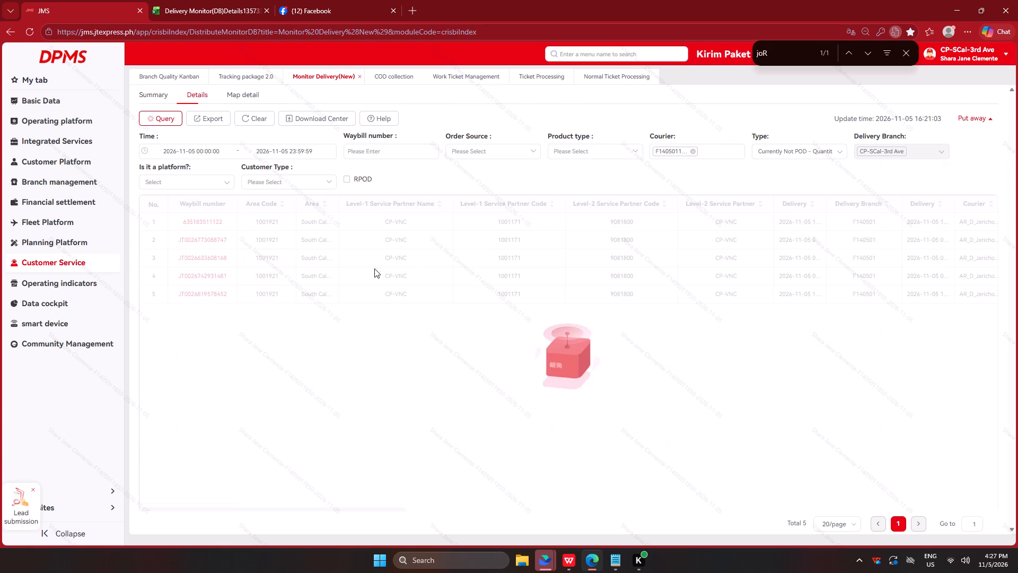
{"action": "double_click", "coordinate": [201, 221]}
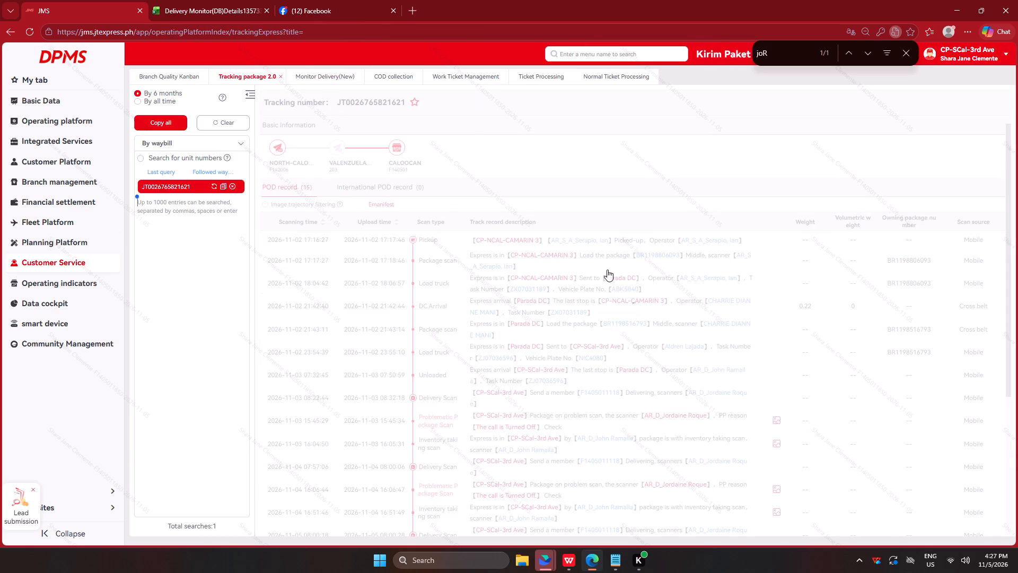
{"action": "scroll", "coordinate": [607, 280], "scroll_direction": "down", "scroll_amount": 5}
{"action": "key", "text": "alt+Tab"}
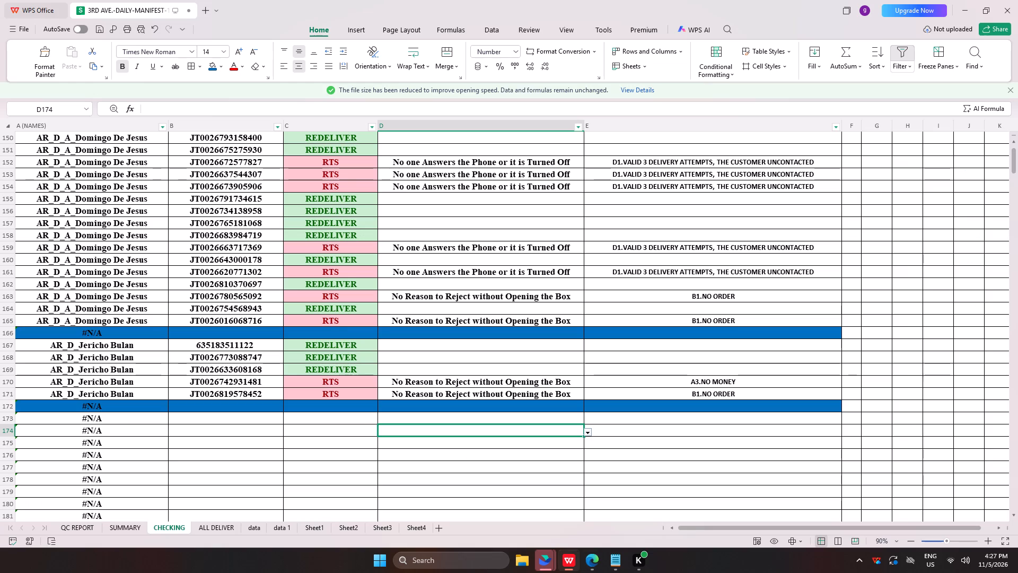
{"action": "key", "text": "alt+Tab"}
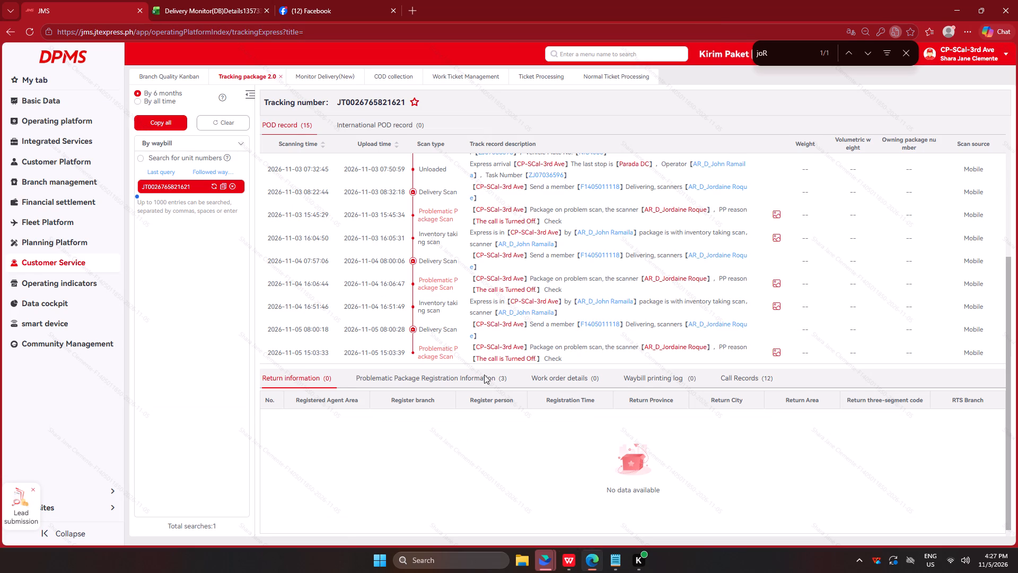
{"action": "scroll", "coordinate": [524, 289], "scroll_direction": "up", "scroll_amount": 2}
{"action": "left_click", "coordinate": [223, 187]}
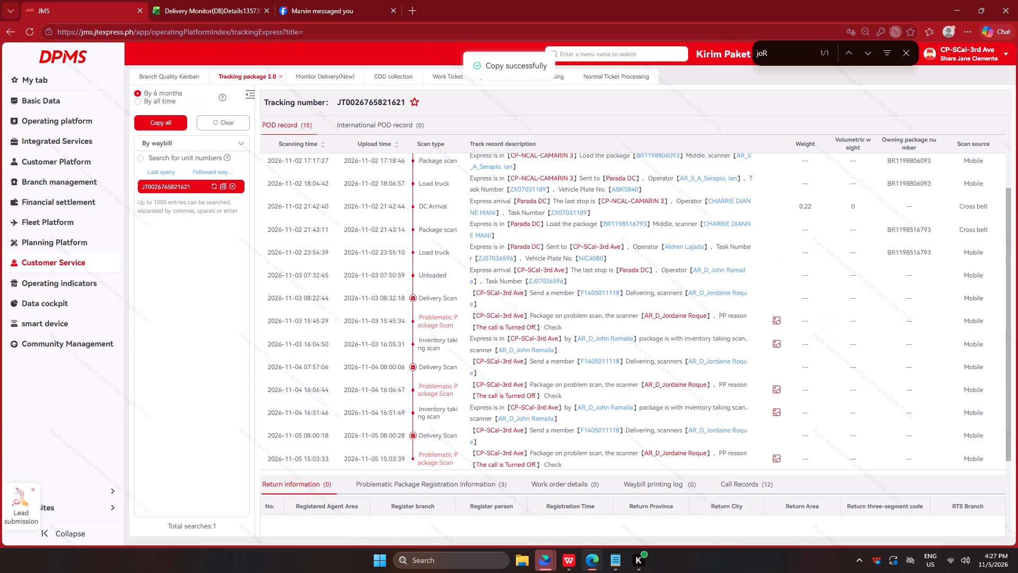
{"action": "left_click", "coordinate": [219, 185]}
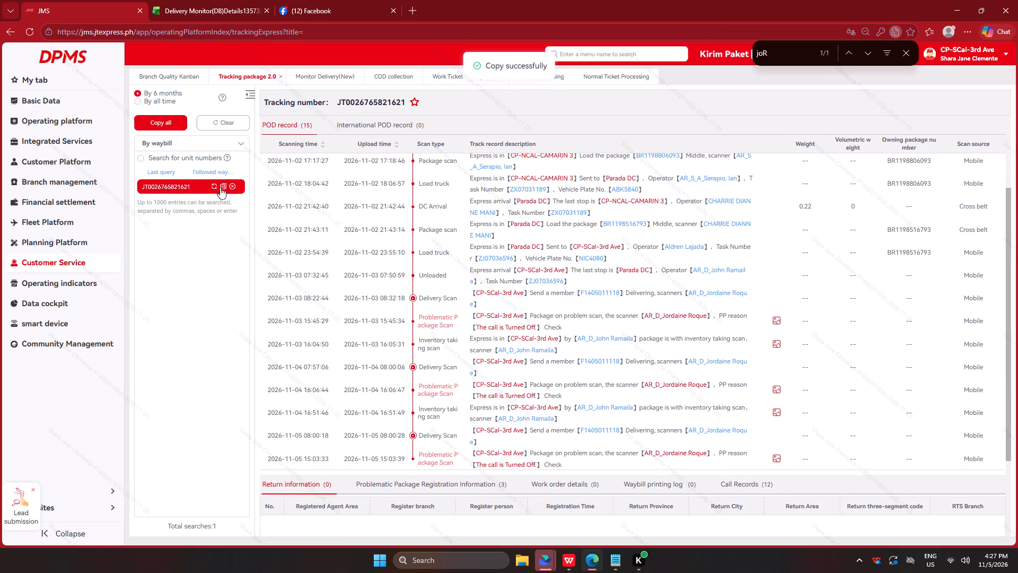
{"action": "left_click", "coordinate": [224, 185]}
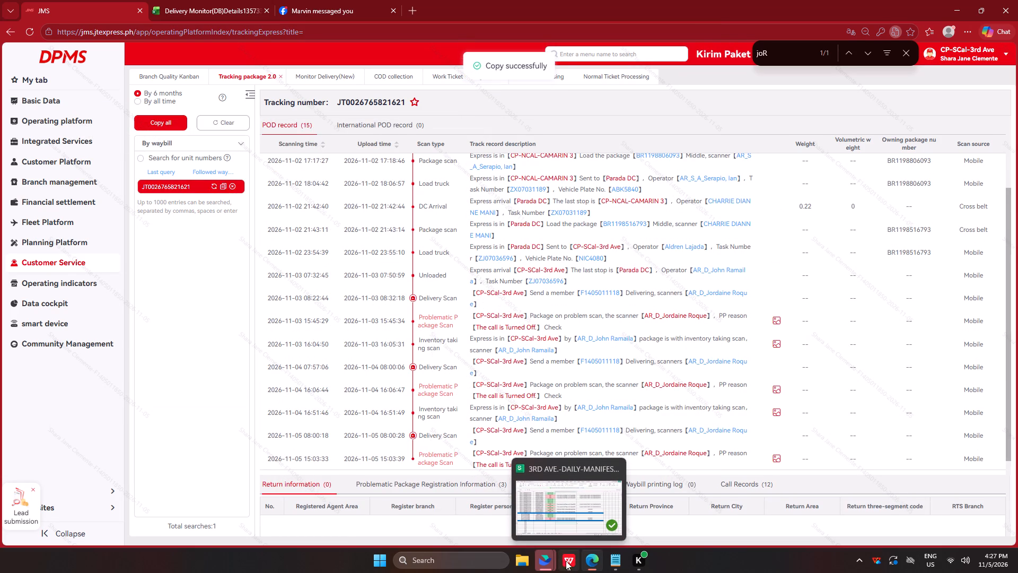
{"action": "left_click", "coordinate": [574, 563]}
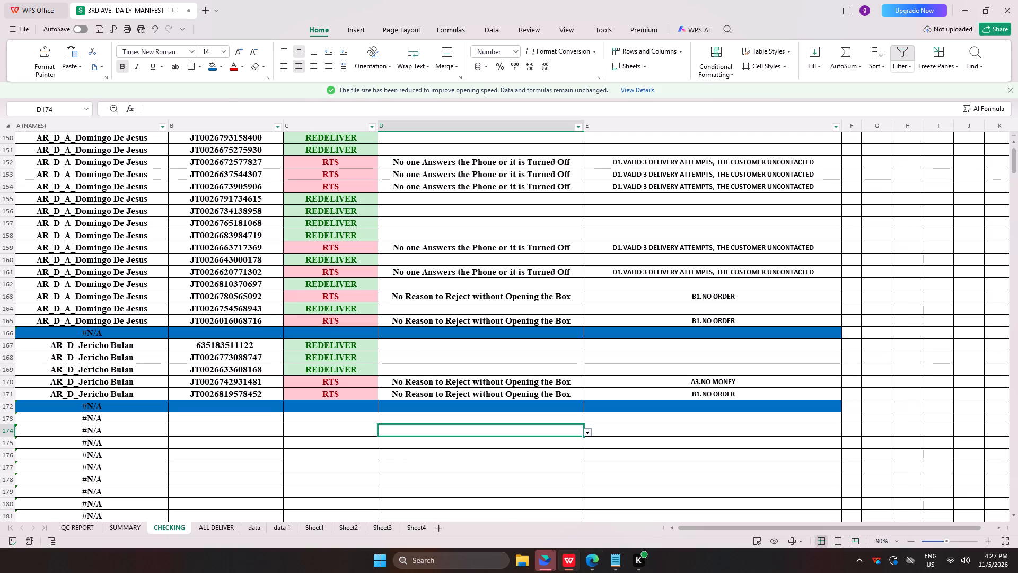
{"action": "left_click", "coordinate": [316, 420]}
{"action": "left_click", "coordinate": [237, 416]}
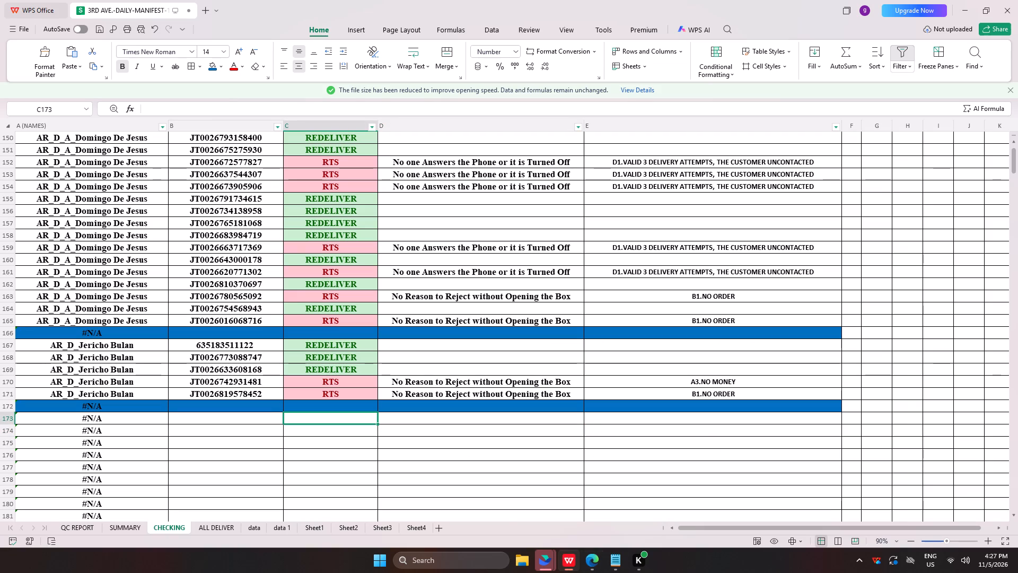
{"action": "key", "text": "ctrl+v"}
Fill A174:E174 with blue as the separator row below Roque's parcel.
{"action": "left_click_drag", "start_coordinate": [87, 434], "coordinate": [421, 439]}
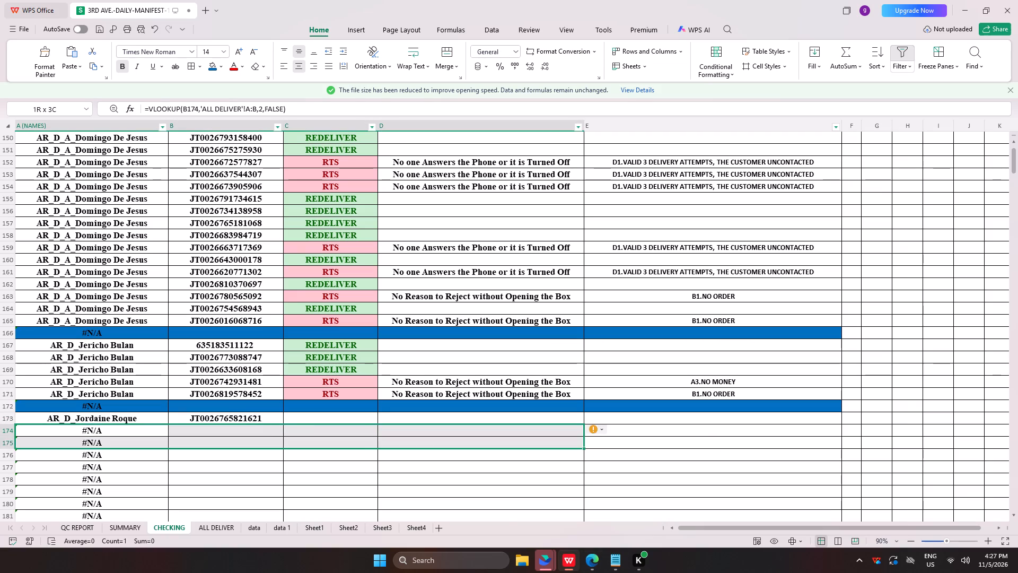
{"action": "left_click_drag", "start_coordinate": [421, 439], "coordinate": [683, 435]}
{"action": "left_click", "coordinate": [213, 62]}
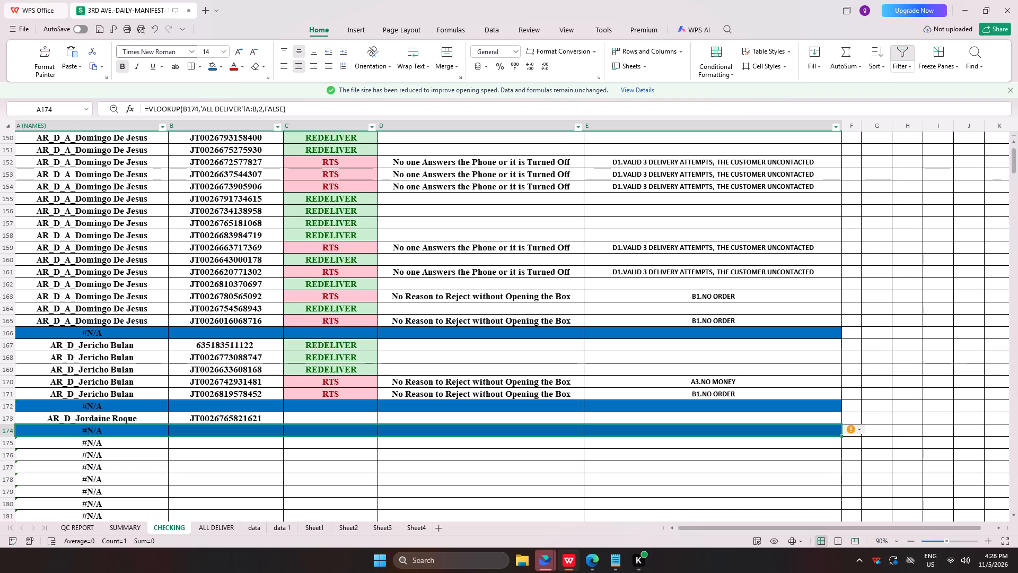
Copy the RTS decision with its unanswered-phone and D1 uncontacted reasons from C159:E159 to C173:E173.
{"action": "left_click_drag", "start_coordinate": [328, 247], "coordinate": [600, 246]}
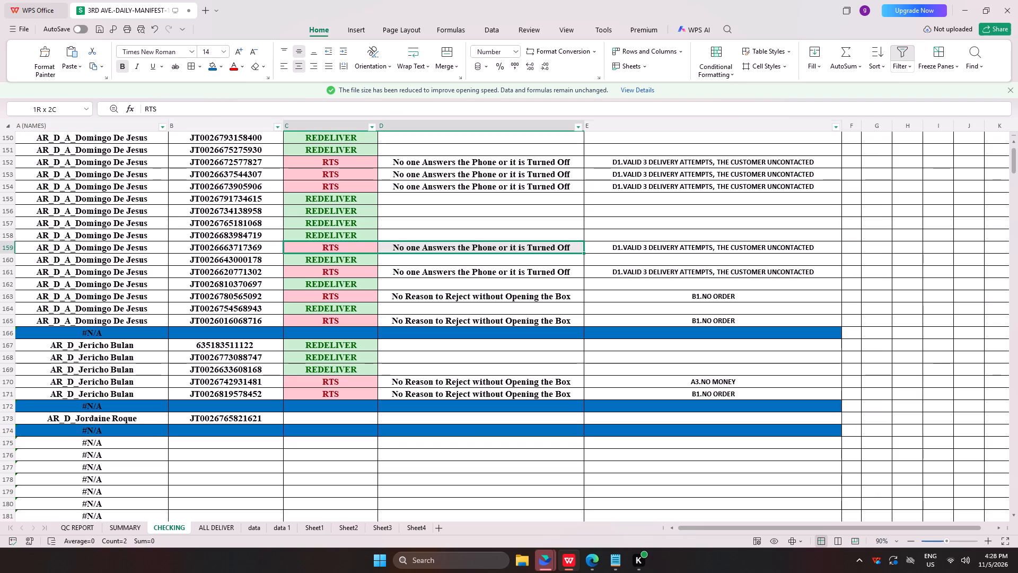
{"action": "left_click_drag", "start_coordinate": [600, 246], "coordinate": [672, 251]}
{"action": "key", "text": "ctrl+c"}
{"action": "left_click_drag", "start_coordinate": [318, 418], "coordinate": [367, 418]}
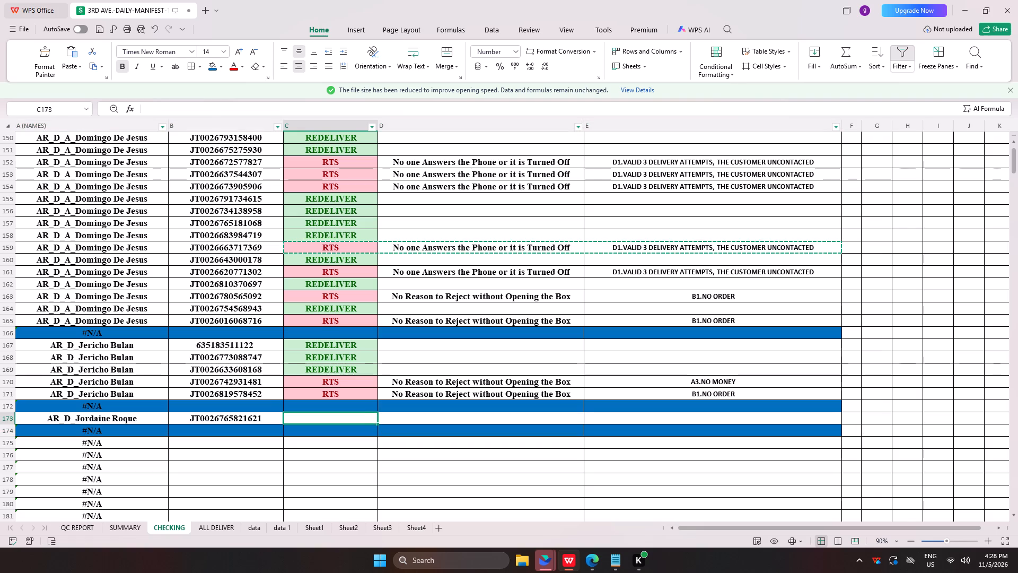
{"action": "left_click_drag", "start_coordinate": [367, 418], "coordinate": [635, 422]}
{"action": "key", "text": "ctrl+v"}
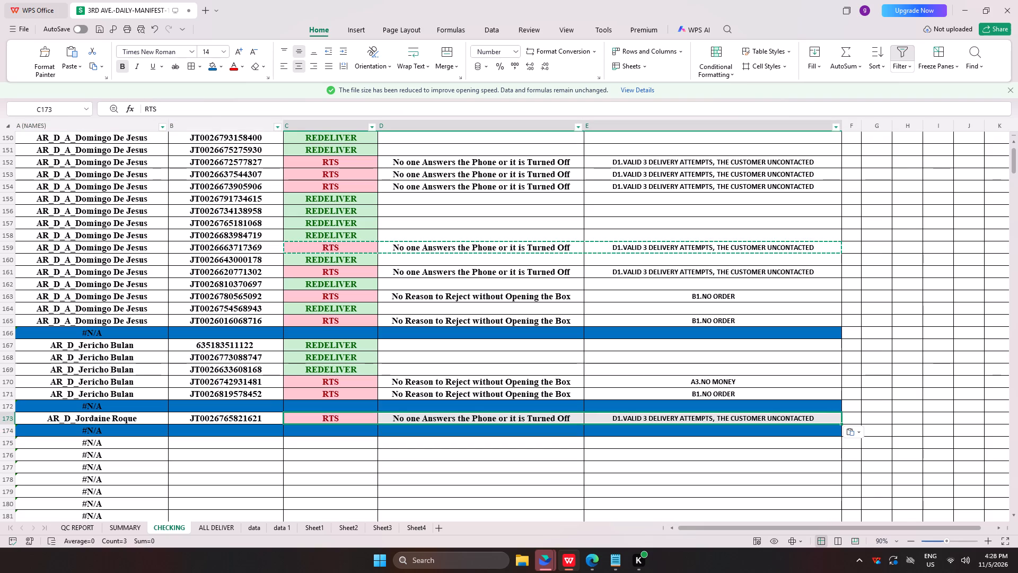
{"action": "left_click", "coordinate": [398, 457]}
{"action": "scroll", "coordinate": [240, 456], "scroll_direction": "down", "scroll_amount": 4}
Switch to JMS, clear the tracked waybill and return to Monitor Delivery(New).
{"action": "left_click", "coordinate": [589, 561]}
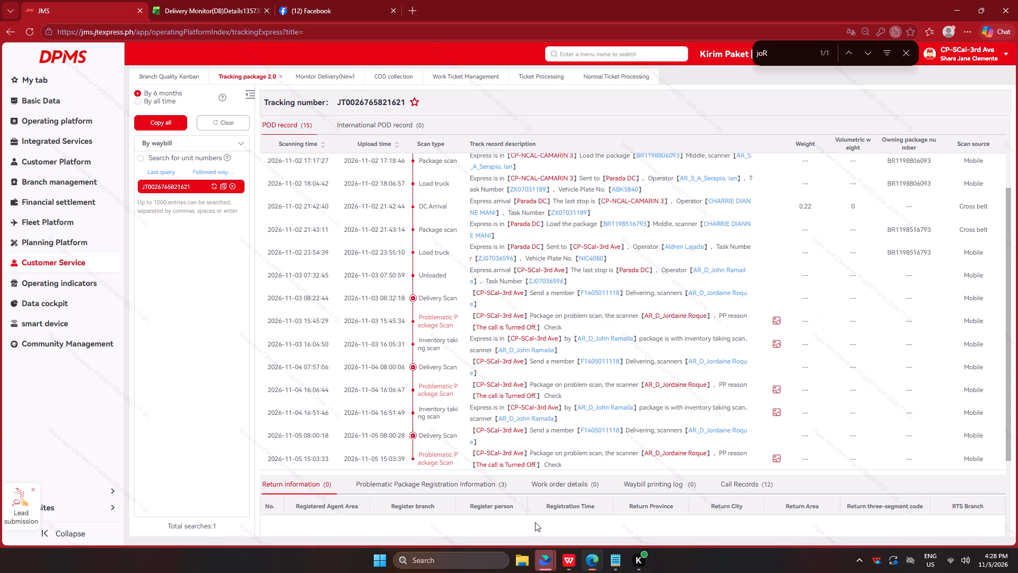
{"action": "left_click", "coordinate": [217, 125]}
{"action": "left_click", "coordinate": [191, 301]}
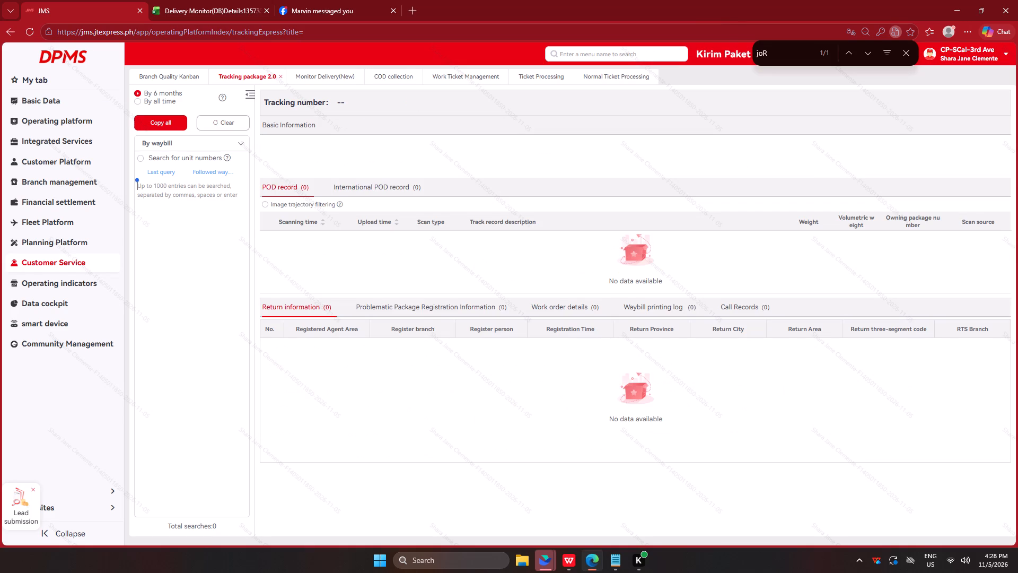
{"action": "left_click", "coordinate": [312, 73]}
Search the Monitor Delivery summary for "ANGE" and open courier Navara's Currently Not POD parcels.
{"action": "left_click", "coordinate": [147, 93]}
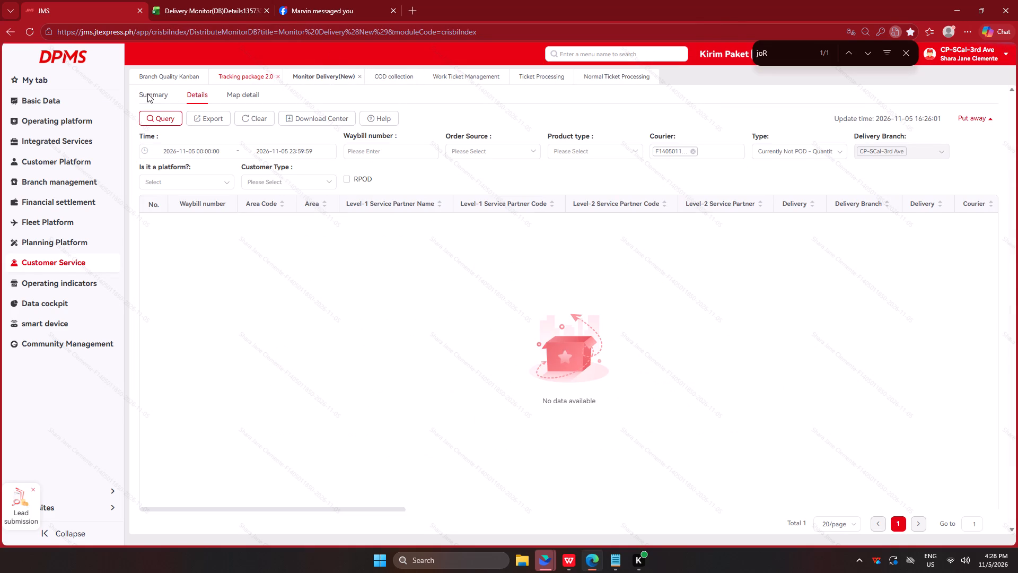
{"action": "left_click", "coordinate": [153, 95]}
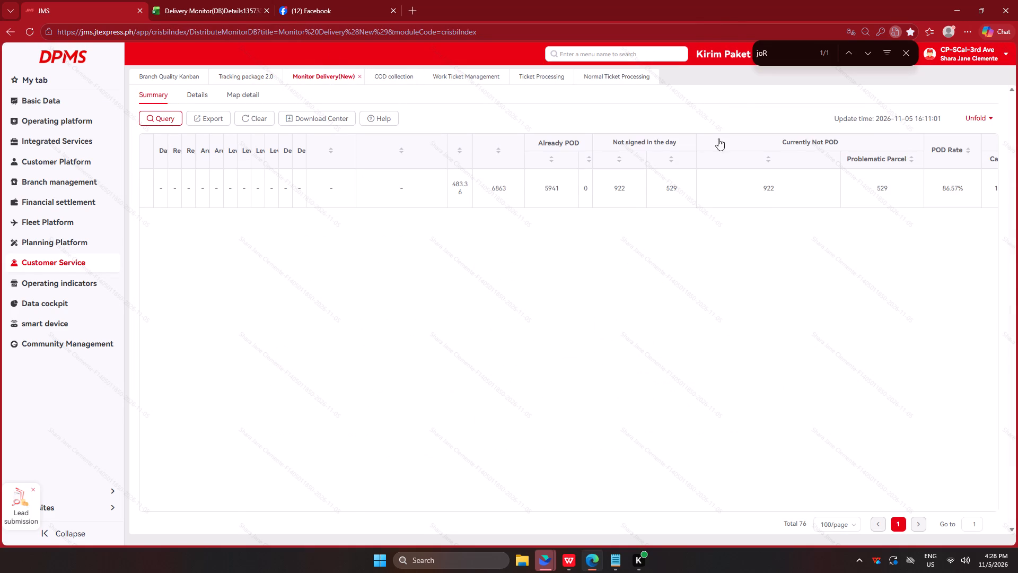
{"action": "left_click_drag", "start_coordinate": [779, 54], "coordinate": [719, 54]}
{"action": "type", "text": "ANGE"}
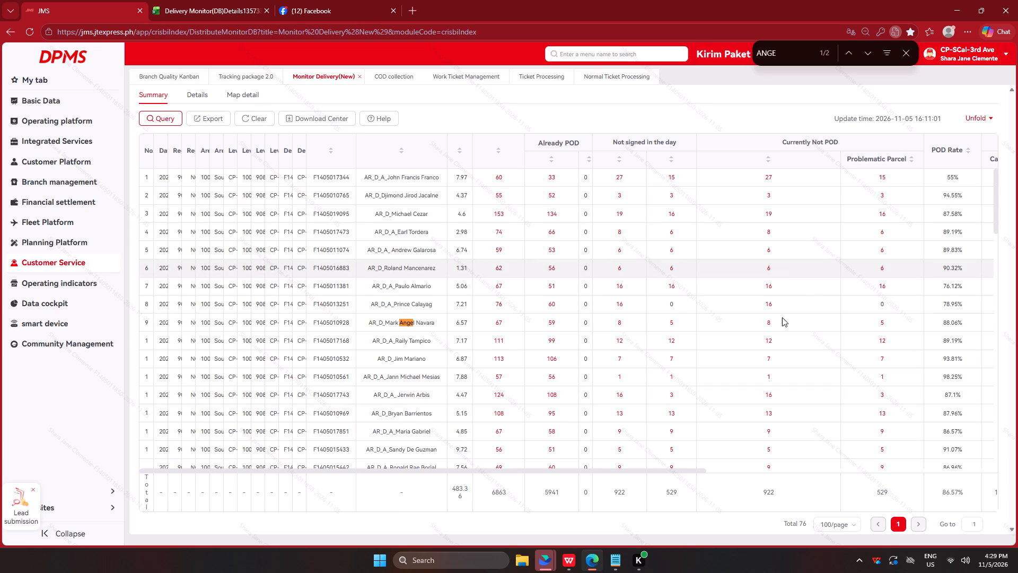
{"action": "left_click", "coordinate": [769, 323]}
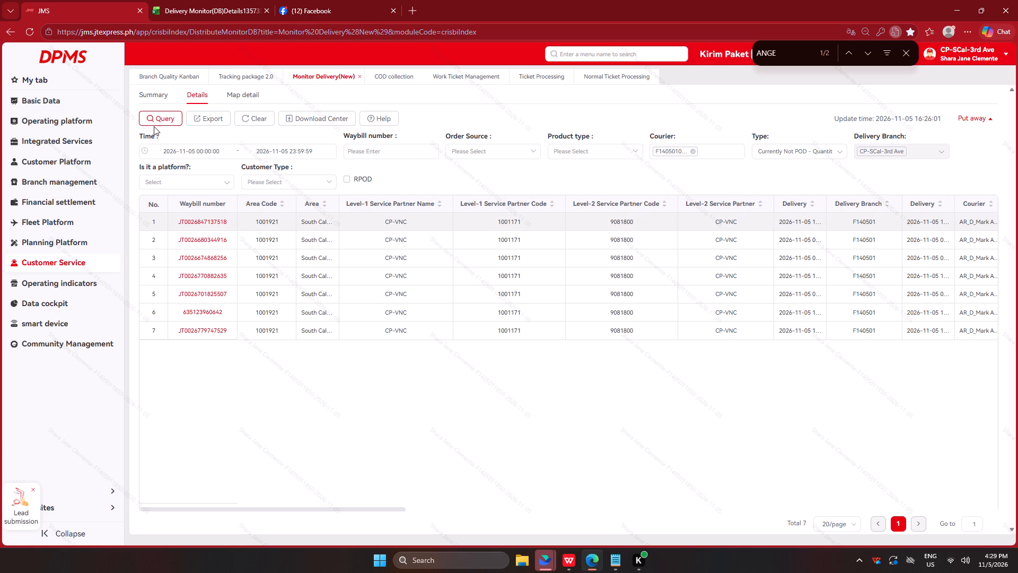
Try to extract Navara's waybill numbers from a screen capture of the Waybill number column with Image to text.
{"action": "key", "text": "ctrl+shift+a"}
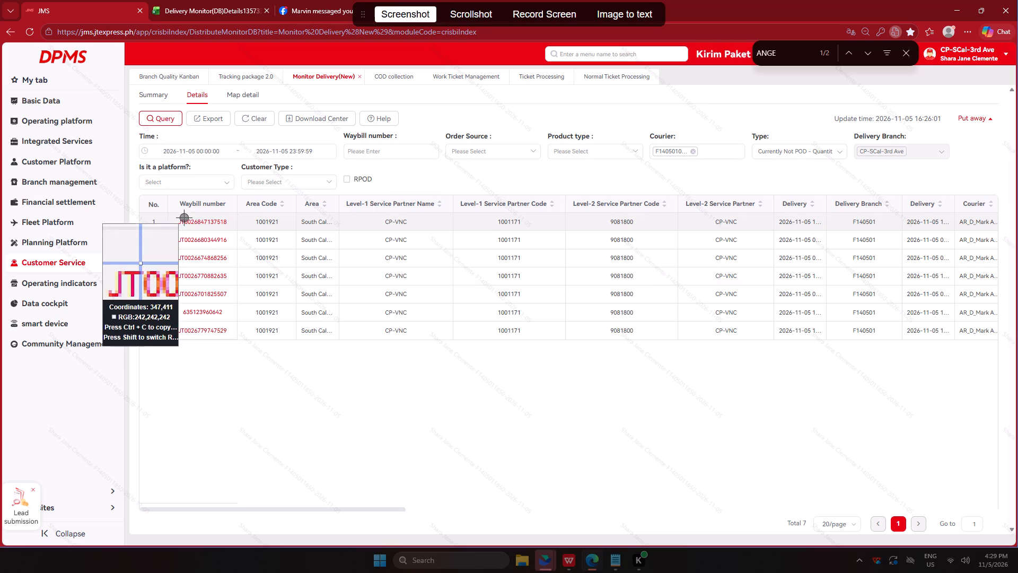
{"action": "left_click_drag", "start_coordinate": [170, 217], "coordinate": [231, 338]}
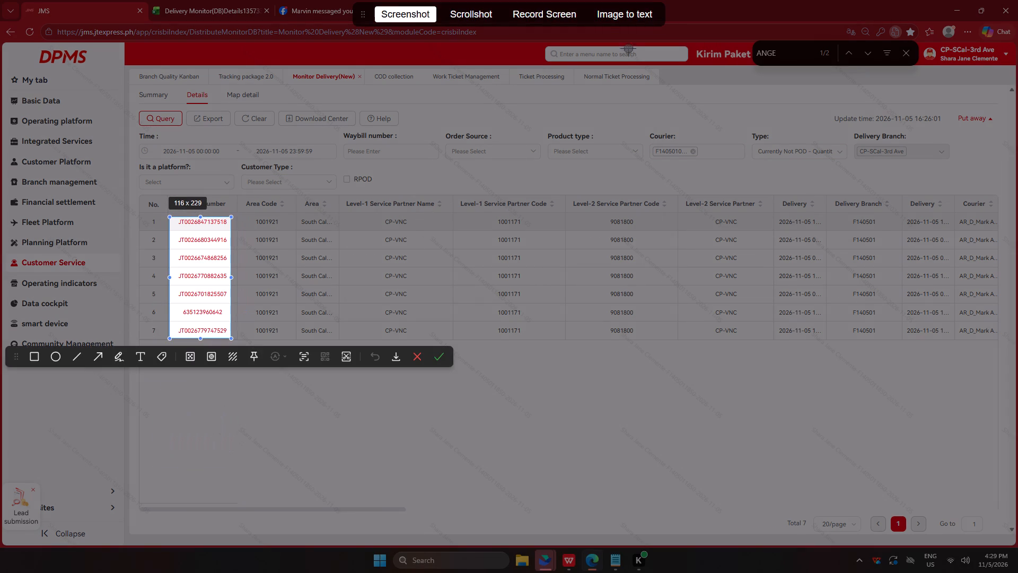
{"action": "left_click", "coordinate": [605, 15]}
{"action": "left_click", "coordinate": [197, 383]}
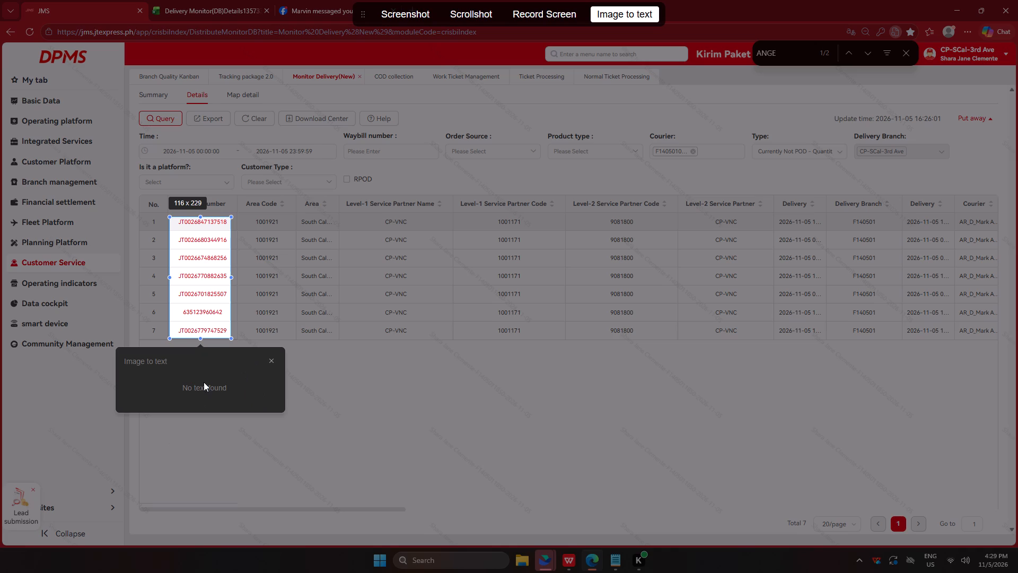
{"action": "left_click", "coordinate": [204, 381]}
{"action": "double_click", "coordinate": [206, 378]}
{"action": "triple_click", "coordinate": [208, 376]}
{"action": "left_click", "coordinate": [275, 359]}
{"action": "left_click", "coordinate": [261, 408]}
Capture Navara's waybill numbers with Image to text and paste the copied list into B175:B181 of the CHECKING sheet.
{"action": "key", "text": "ctrl+shift+a"}
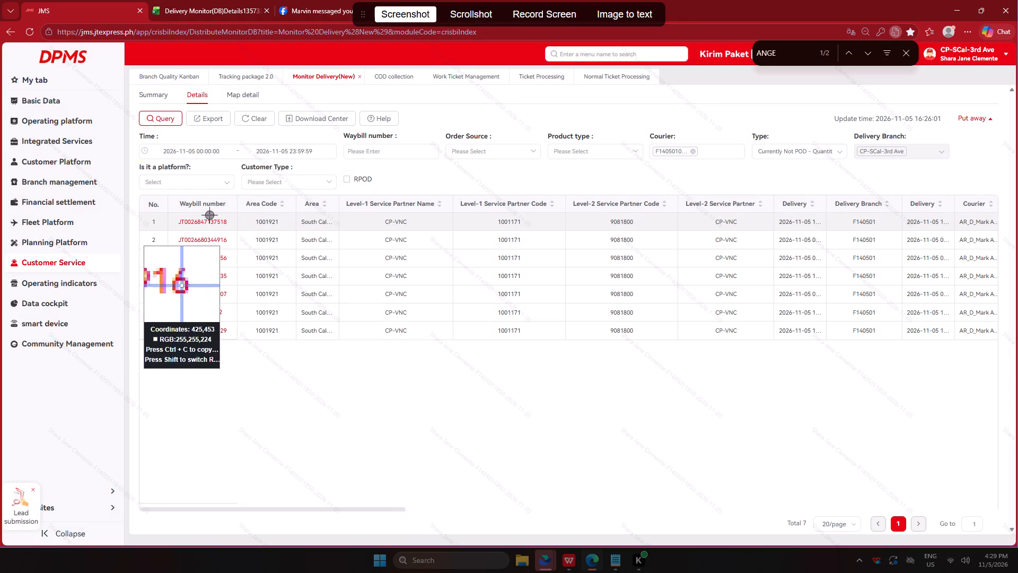
{"action": "left_click_drag", "start_coordinate": [168, 218], "coordinate": [232, 335]}
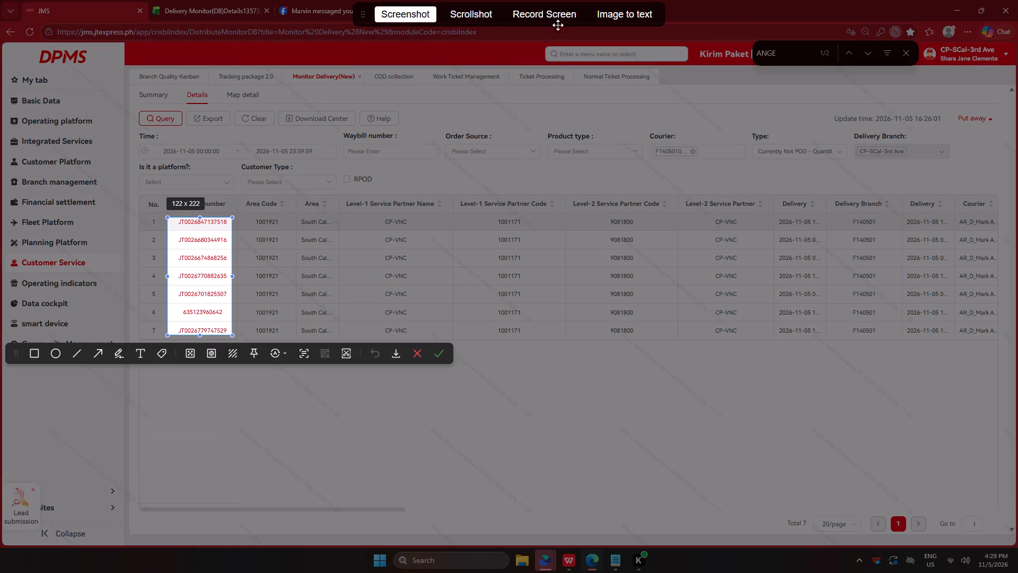
{"action": "left_click", "coordinate": [625, 15]}
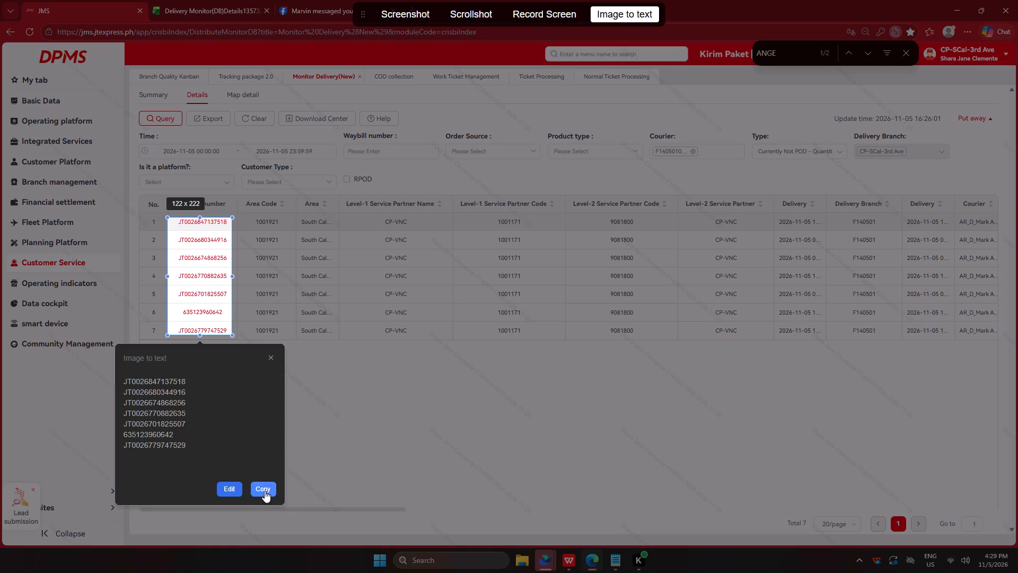
{"action": "left_click", "coordinate": [265, 491]}
{"action": "left_click", "coordinate": [564, 555]}
{"action": "scroll", "coordinate": [497, 369], "scroll_direction": "down", "scroll_amount": 4}
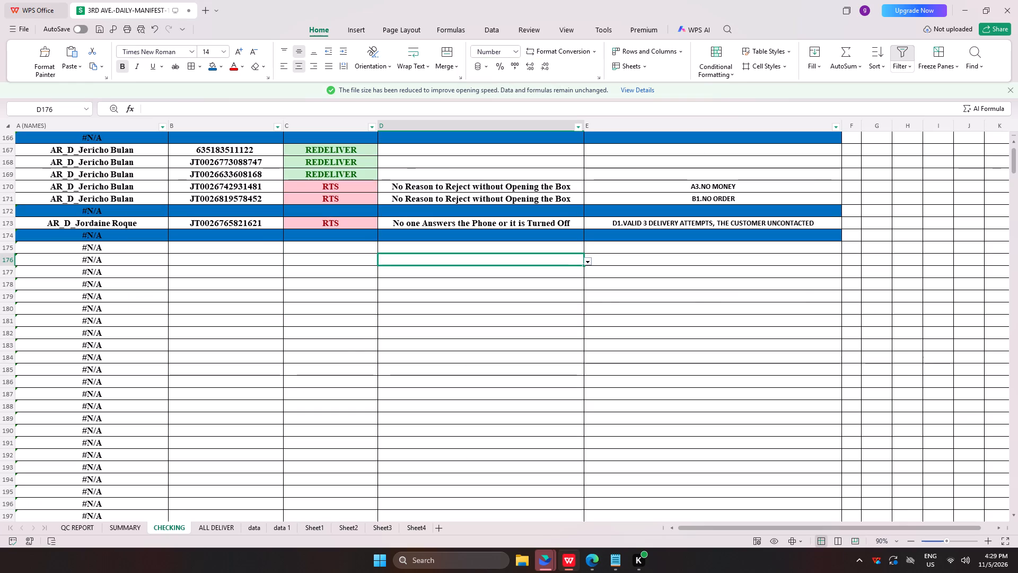
{"action": "left_click_drag", "start_coordinate": [201, 250], "coordinate": [206, 251]}
{"action": "key", "text": "ctrl+v"}
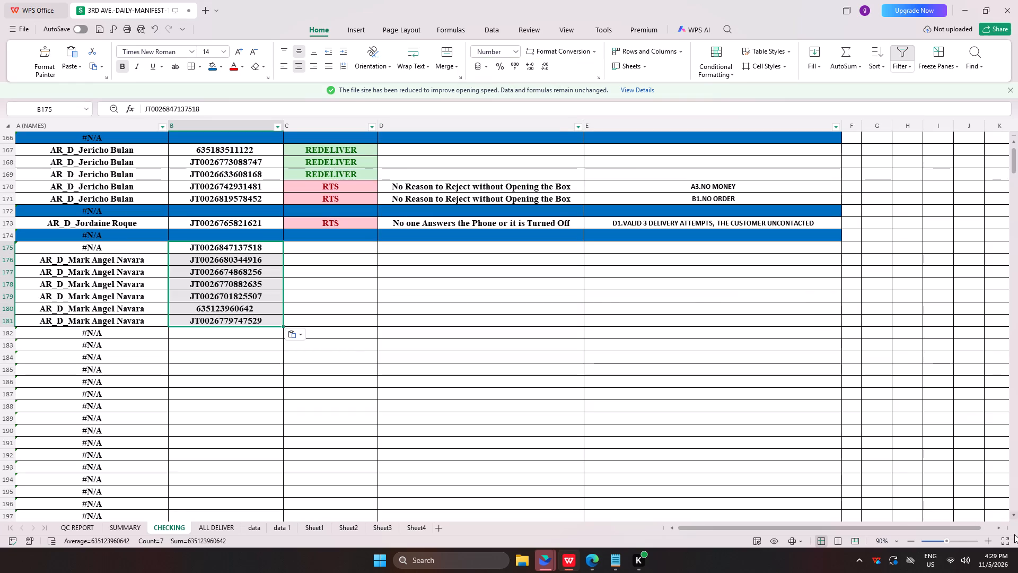
Switch to JMS and track Navara's copied list of waybill numbers in Tracking package 2.0.
{"action": "key", "text": "alt+Tab"}
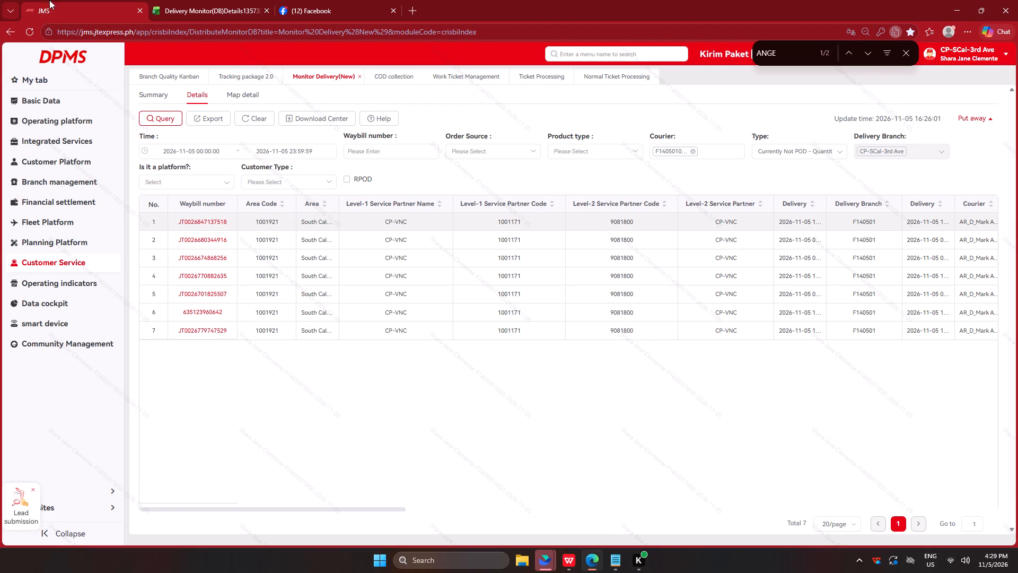
{"action": "left_click", "coordinate": [224, 70]}
{"action": "left_click", "coordinate": [213, 254]}
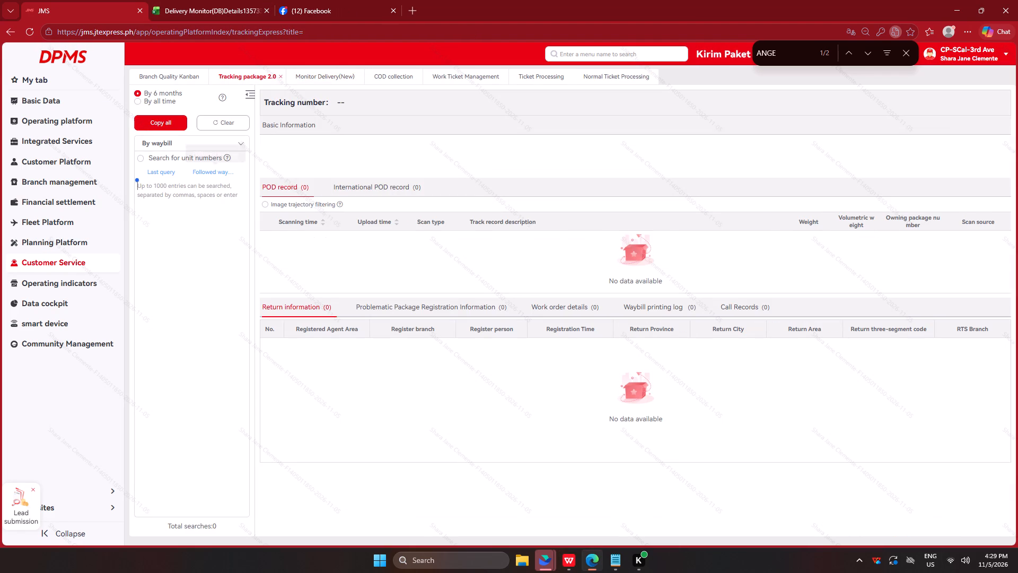
{"action": "key", "text": "ctrl+v"}
{"action": "scroll", "coordinate": [505, 220], "scroll_direction": "down", "scroll_amount": 4}
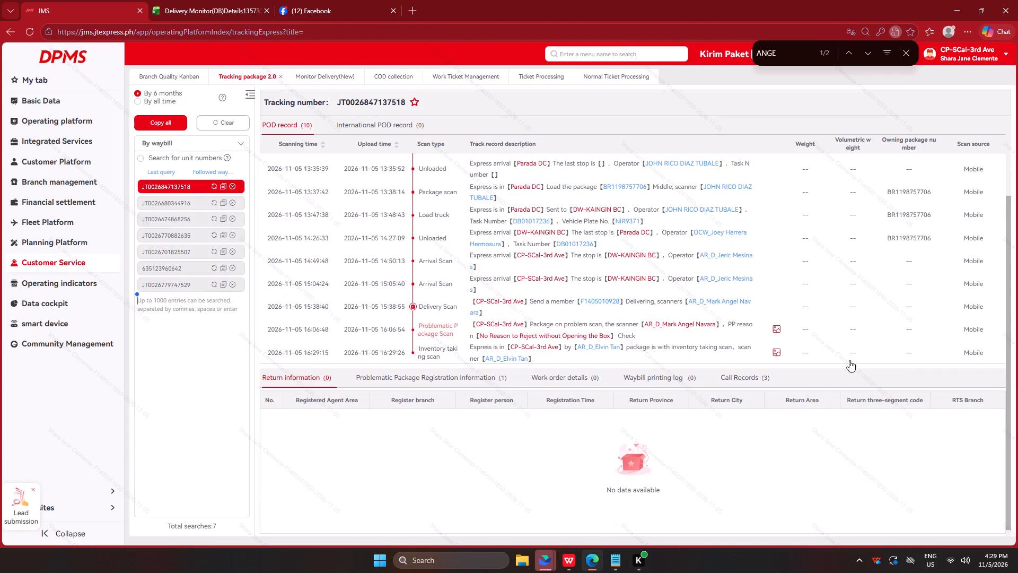
{"action": "left_click", "coordinate": [775, 330]}
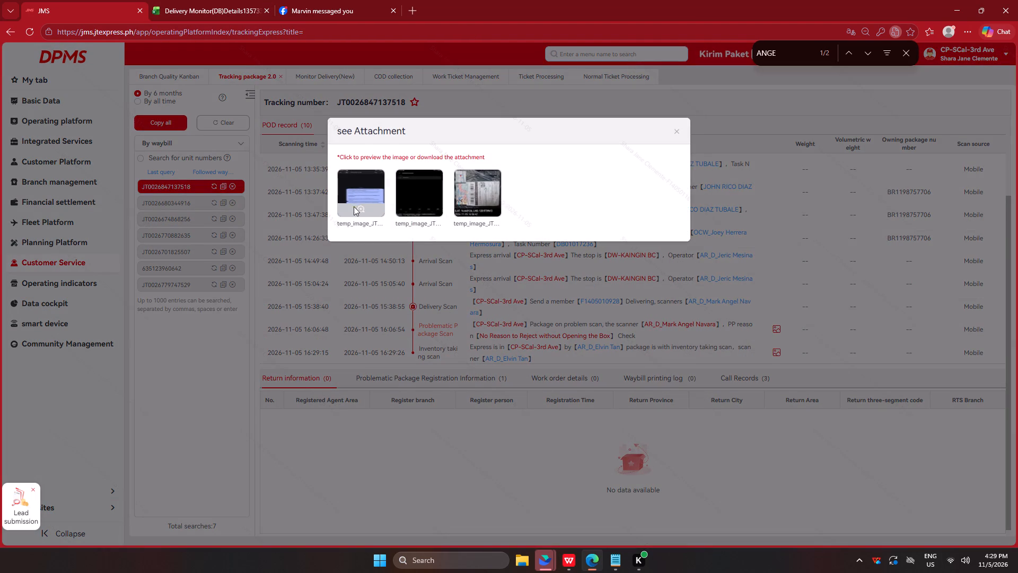
{"action": "left_click", "coordinate": [357, 209]}
{"action": "left_click", "coordinate": [363, 213]}
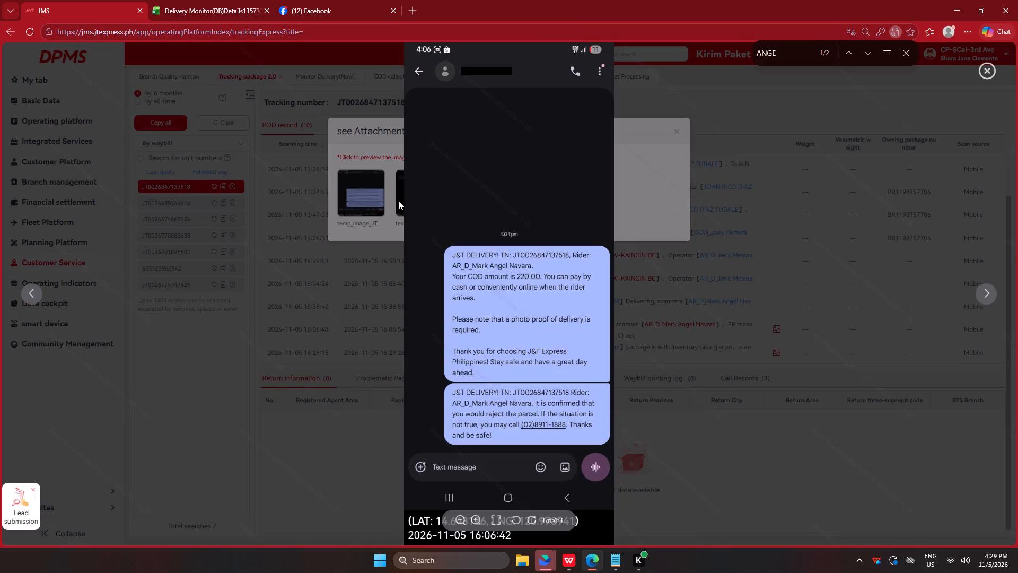
{"action": "key", "text": "Right"}
{"action": "key", "text": "Right"}
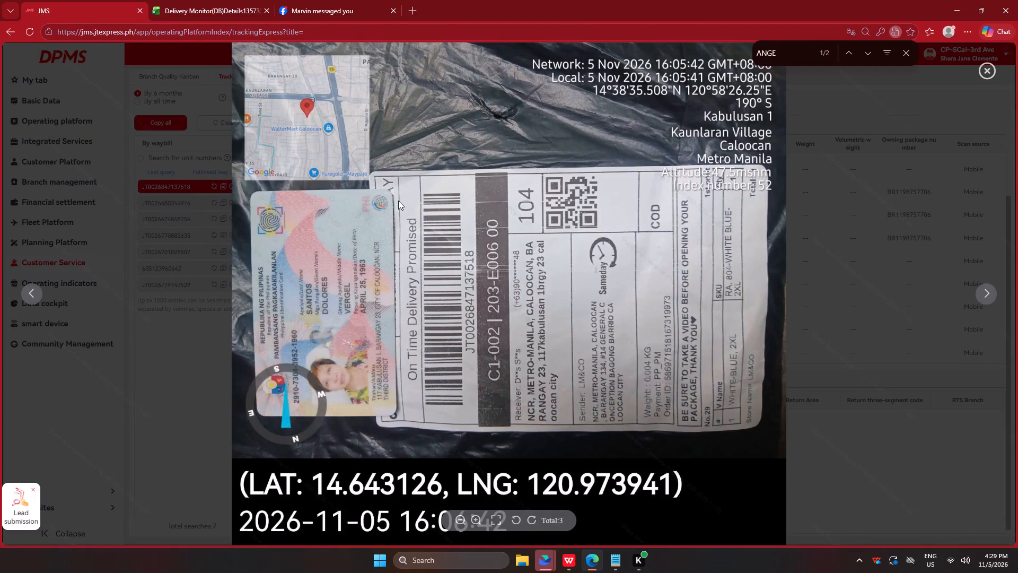
{"action": "double_click", "coordinate": [789, 187]}
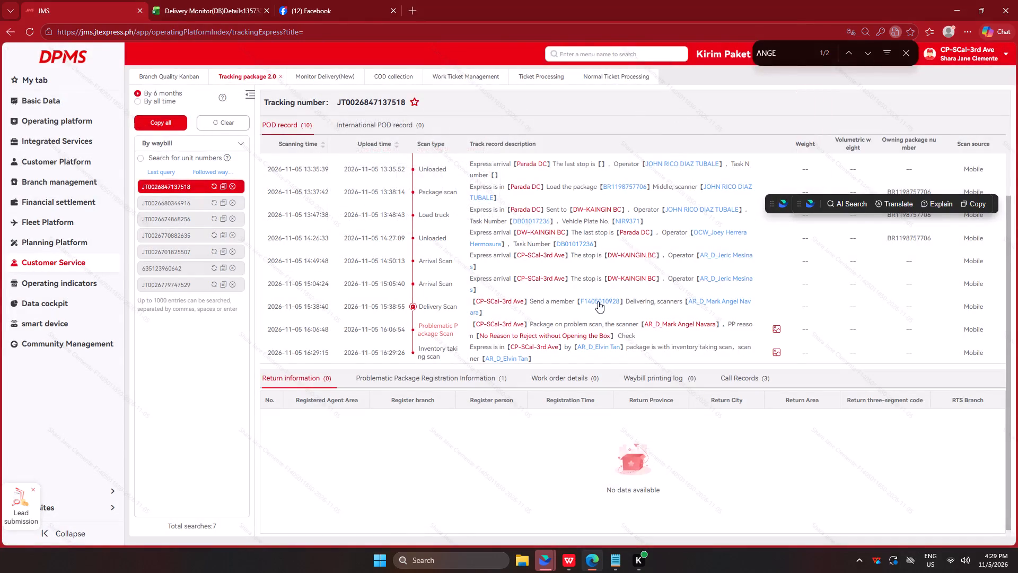
{"action": "key", "text": "alt+Tab"}
{"action": "left_click_drag", "start_coordinate": [334, 183], "coordinate": [496, 184]}
{"action": "key", "text": "ctrl+c"}
{"action": "left_click", "coordinate": [319, 244]}
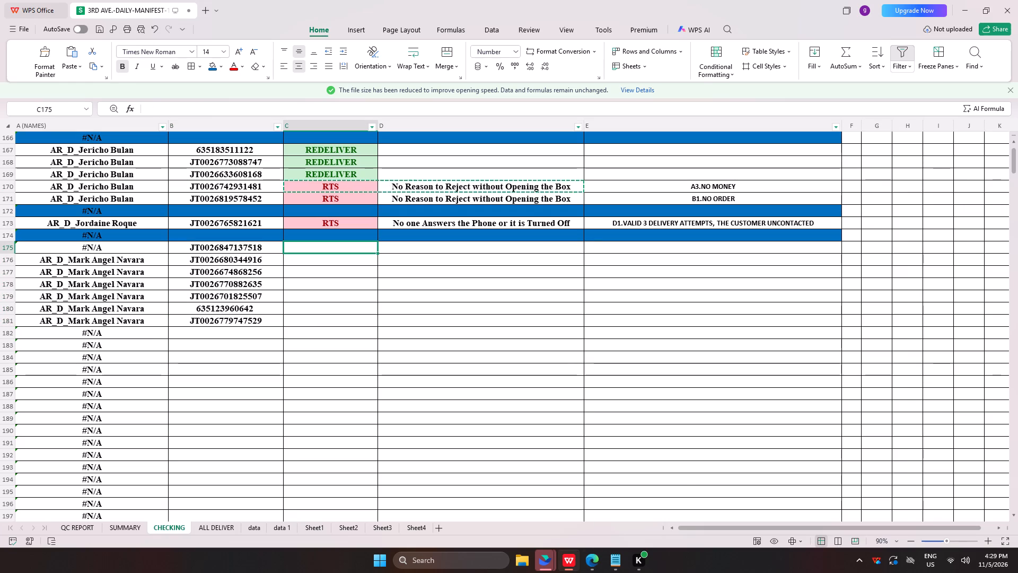
{"action": "key", "text": "ctrl+v"}
{"action": "key", "text": "alt+Tab"}
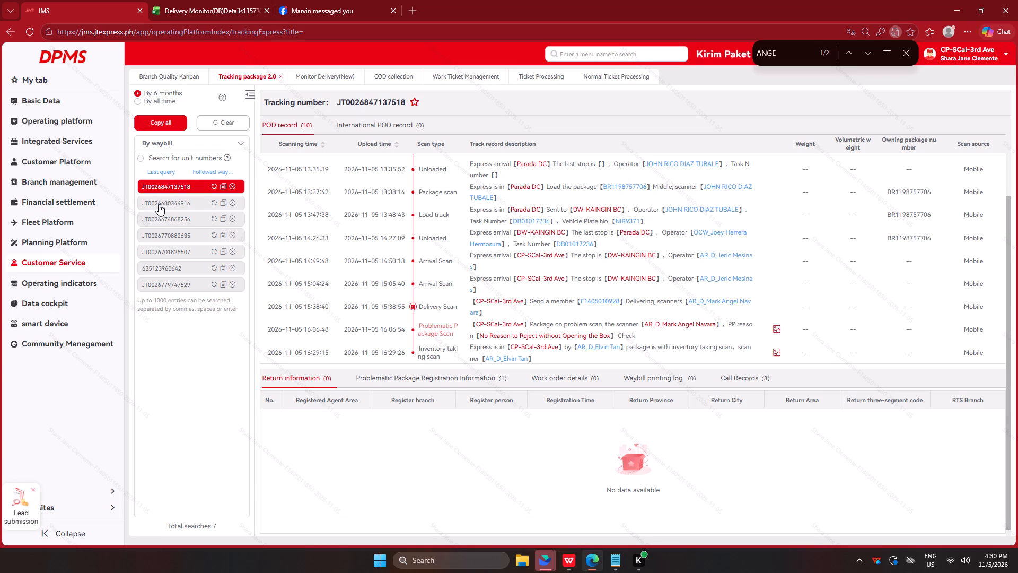
{"action": "left_click", "coordinate": [159, 204]}
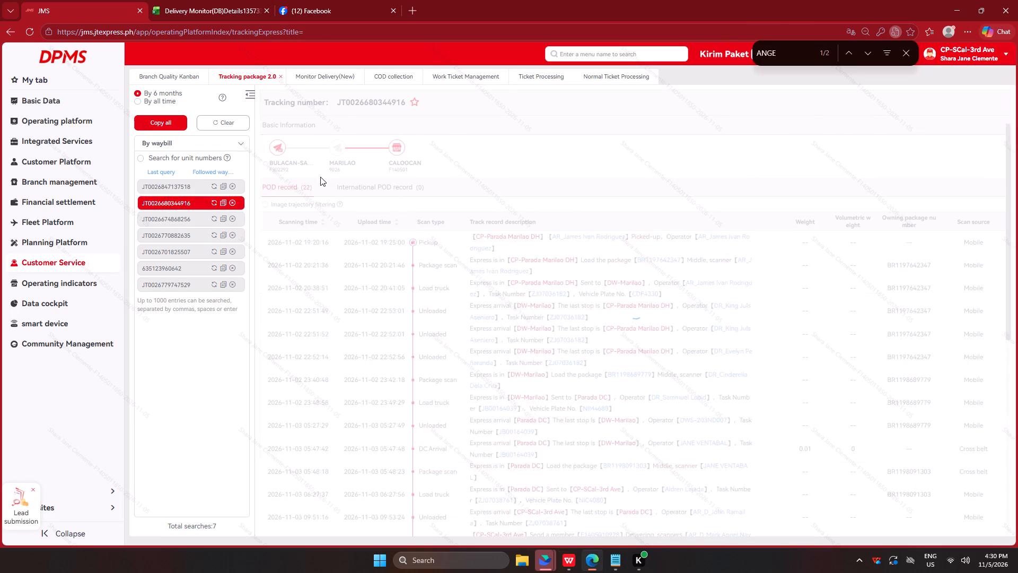
{"action": "scroll", "coordinate": [450, 203], "scroll_direction": "down", "scroll_amount": 5}
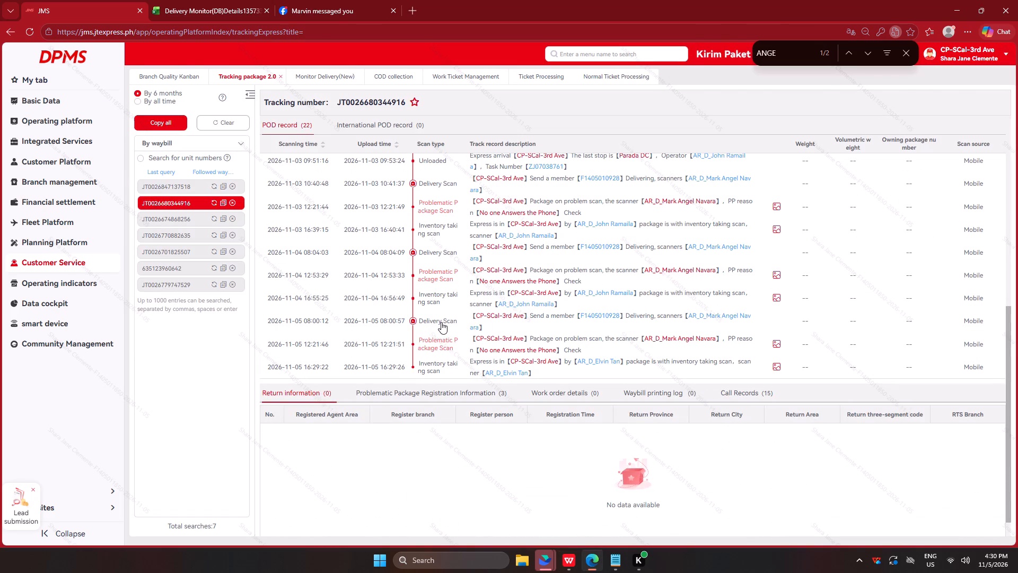
{"action": "key", "text": "alt+Tab"}
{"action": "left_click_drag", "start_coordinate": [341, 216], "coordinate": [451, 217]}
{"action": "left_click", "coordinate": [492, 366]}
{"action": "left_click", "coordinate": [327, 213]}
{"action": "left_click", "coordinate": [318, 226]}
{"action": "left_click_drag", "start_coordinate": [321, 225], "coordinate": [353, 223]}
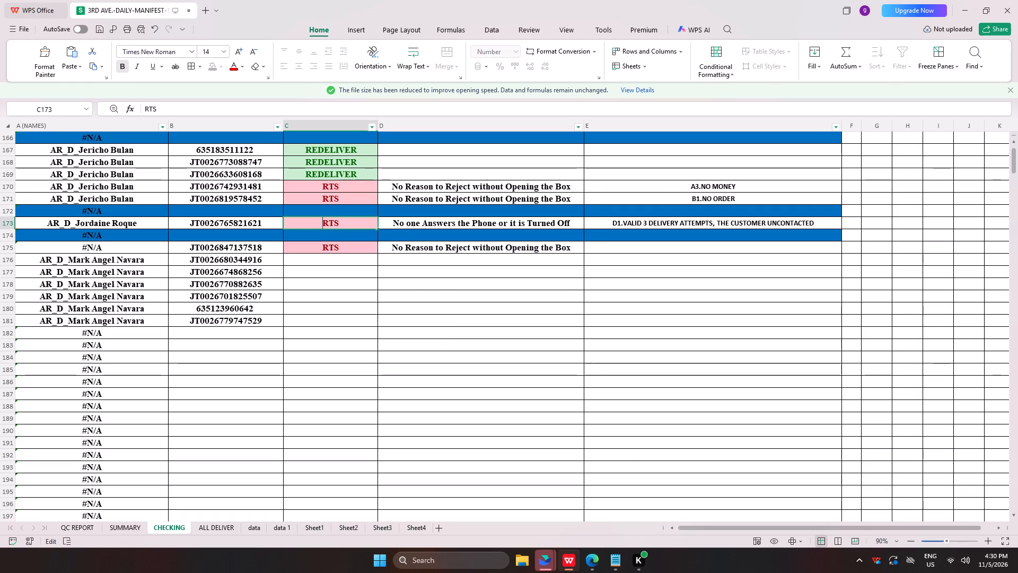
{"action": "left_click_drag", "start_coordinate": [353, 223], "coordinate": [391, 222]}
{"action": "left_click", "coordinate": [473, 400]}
In C176:E176, record RTS, No one Answers the Phone or it is Turned Off, and D1.VALID 3 DELIVERY ATTEMPTS, THE CUSTOMER UNCONTACTED, copied from row 173.
{"action": "left_click_drag", "start_coordinate": [337, 220], "coordinate": [701, 227]}
{"action": "key", "text": "ctrl+c"}
{"action": "left_click", "coordinate": [327, 264]}
{"action": "key", "text": "ctrl+v"}
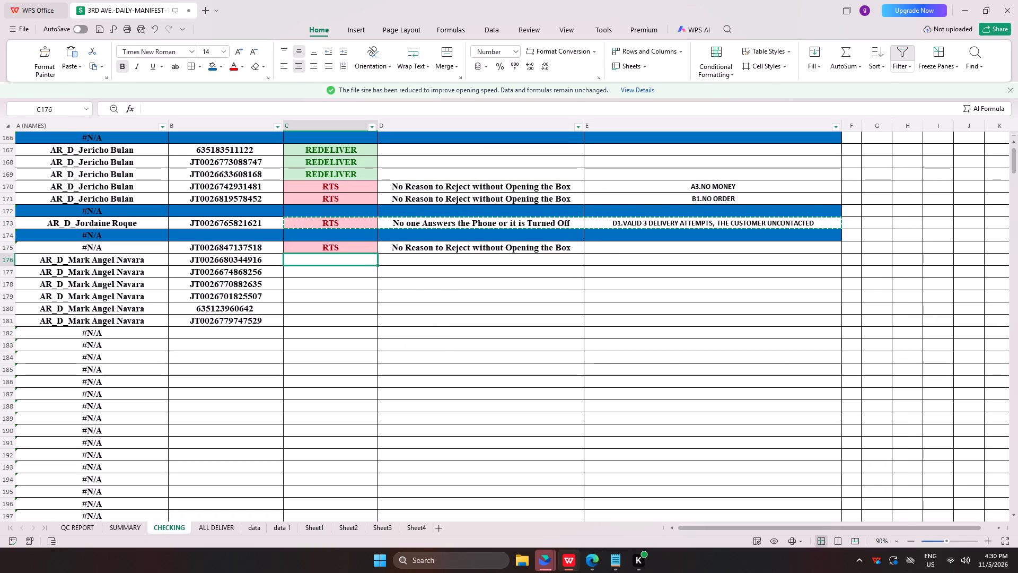
{"action": "key", "text": "alt+Tab"}
{"action": "left_click", "coordinate": [175, 223]}
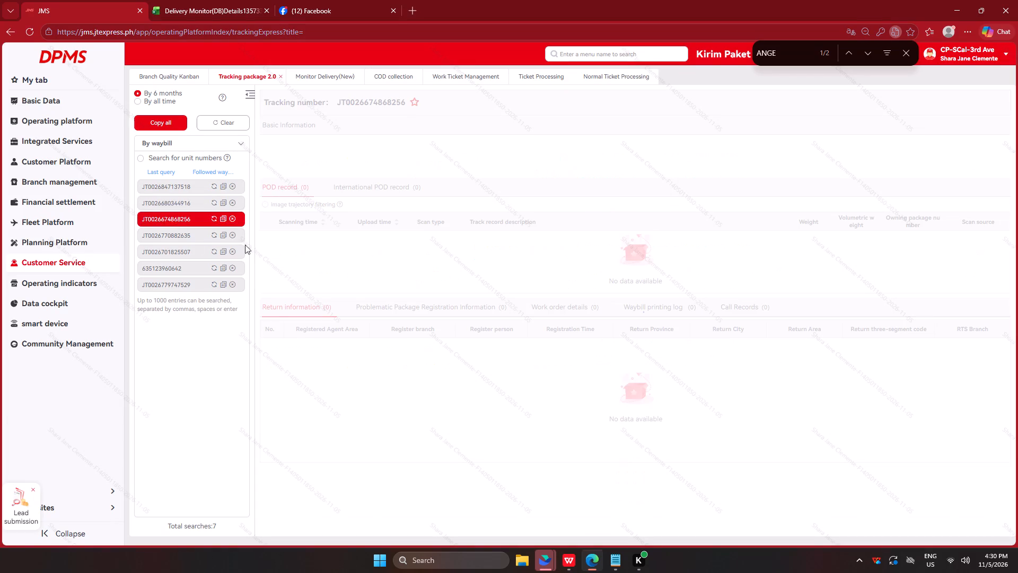
{"action": "scroll", "coordinate": [559, 276], "scroll_direction": "down", "scroll_amount": 1}
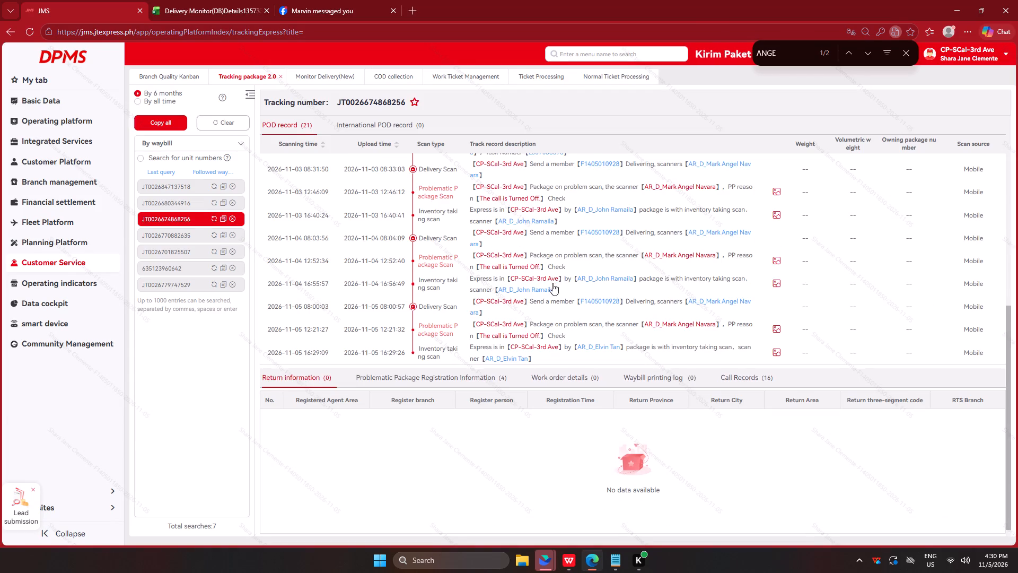
{"action": "scroll", "coordinate": [554, 283], "scroll_direction": "up", "scroll_amount": 2}
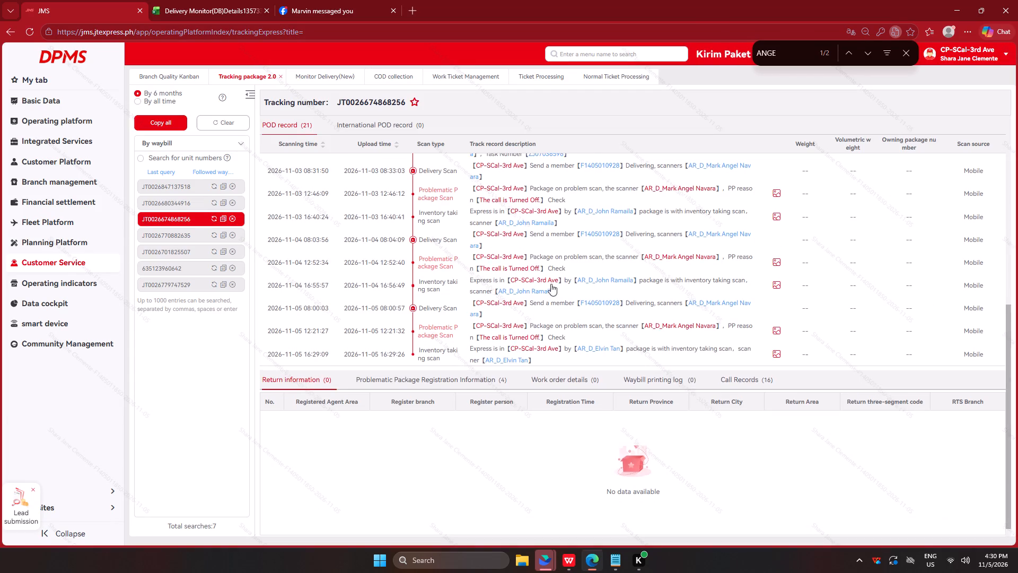
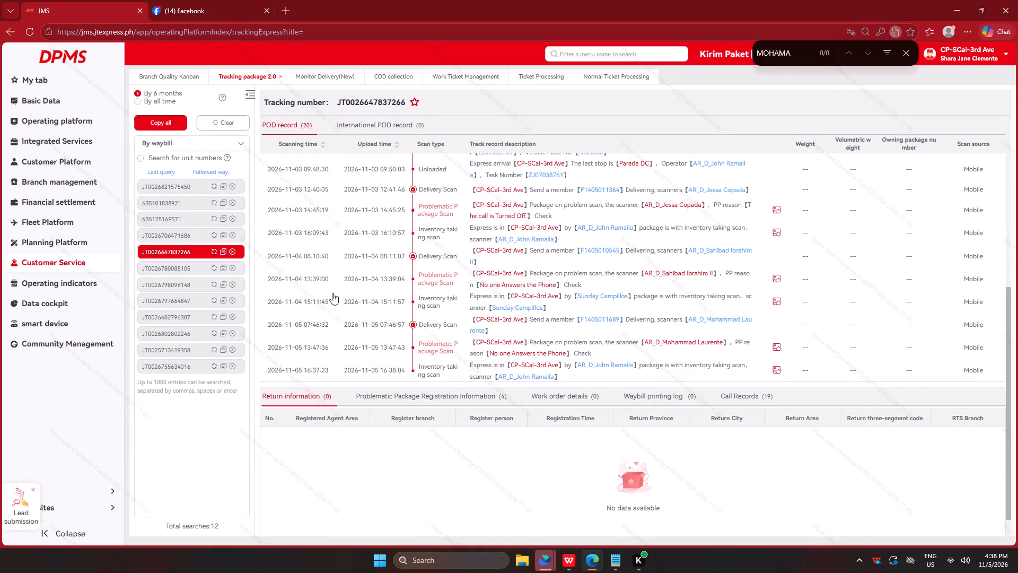
Switch to the CHECKING sheet and copy RTS, No one Answers the Phone or it is Turned Off, and the D1 remark from row 176 into C187:E187.
{"action": "key", "text": "alt+Tab"}
{"action": "scroll", "coordinate": [431, 168], "scroll_direction": "up", "scroll_amount": 4}
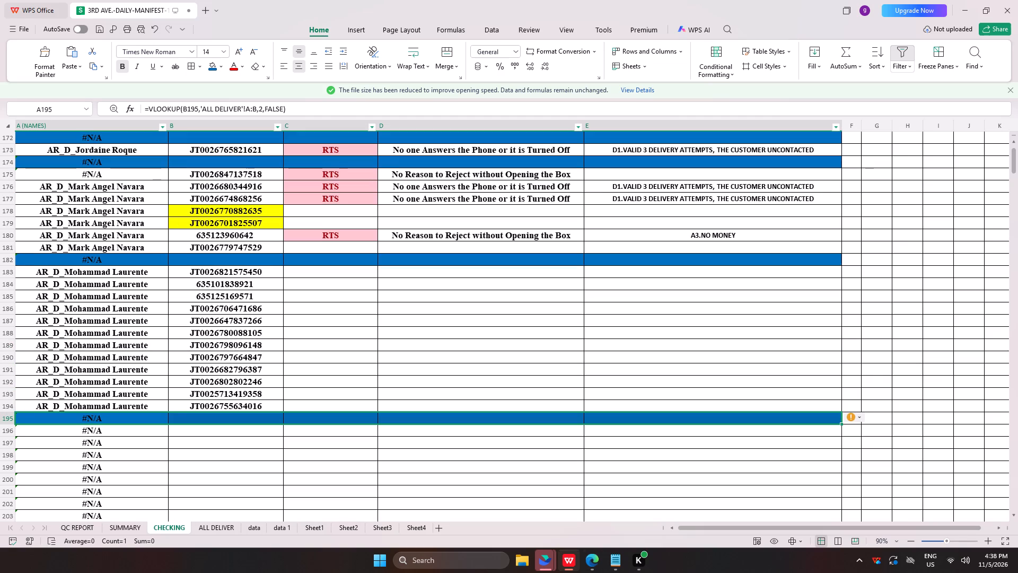
{"action": "left_click_drag", "start_coordinate": [324, 213], "coordinate": [679, 212]}
{"action": "key", "text": "ctrl+c"}
{"action": "scroll", "coordinate": [434, 284], "scroll_direction": "down", "scroll_amount": 2}
{"action": "left_click", "coordinate": [313, 292]}
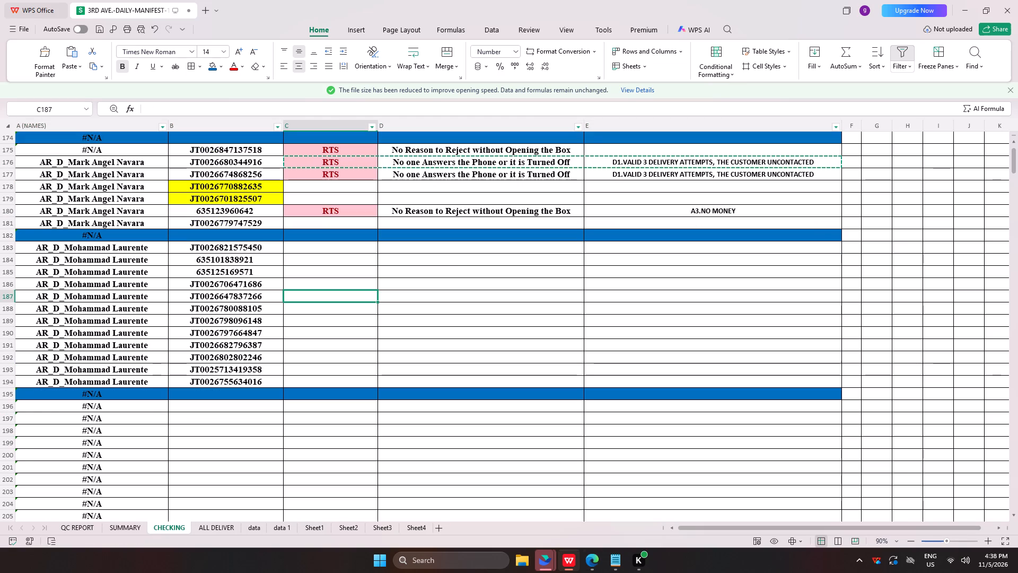
{"action": "key", "text": "ctrl+v"}
{"action": "key", "text": "Tab"}
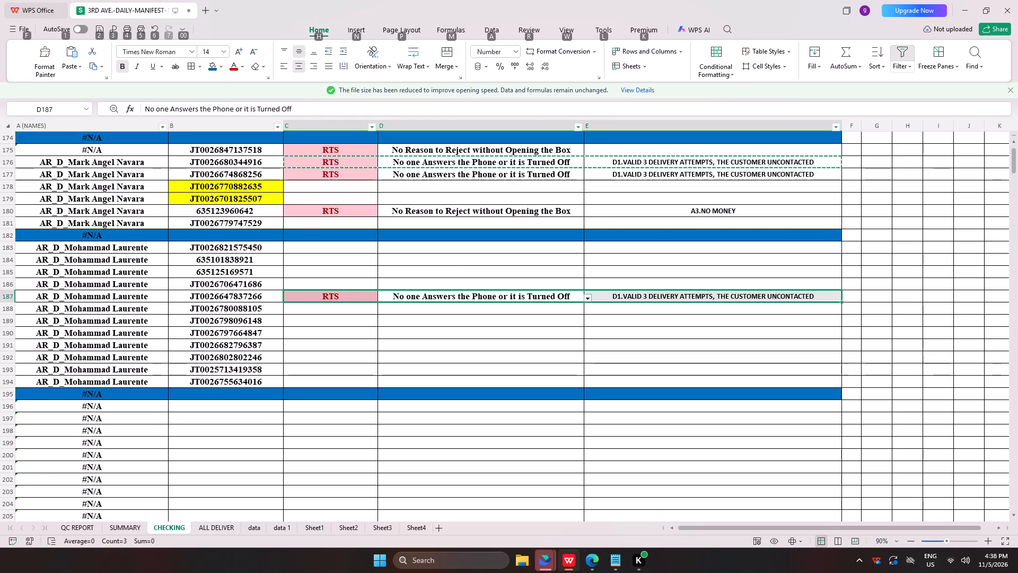
{"action": "key", "text": "alt+Tab"}
{"action": "left_click", "coordinate": [181, 267]}
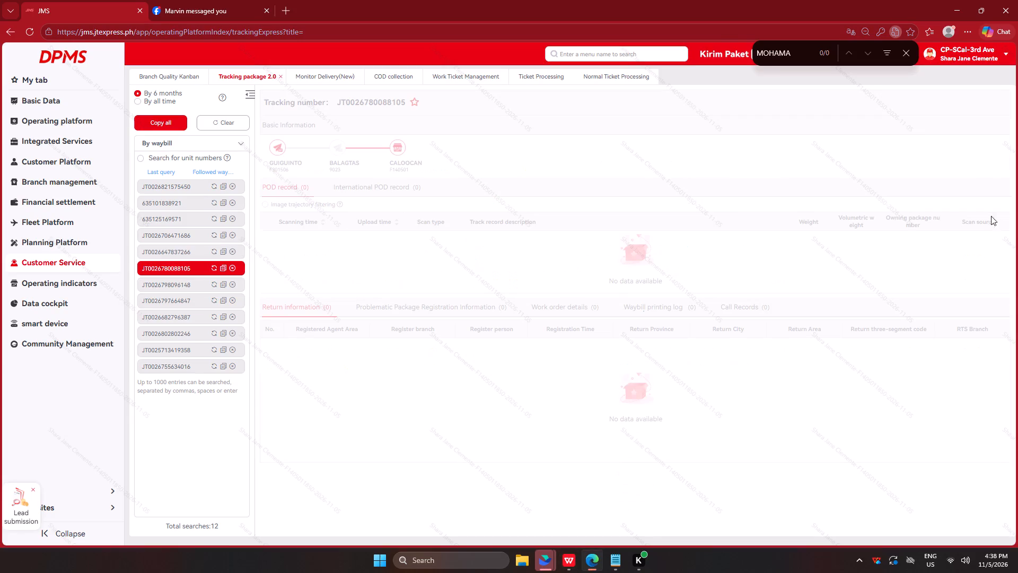
{"action": "left_click", "coordinate": [202, 282]}
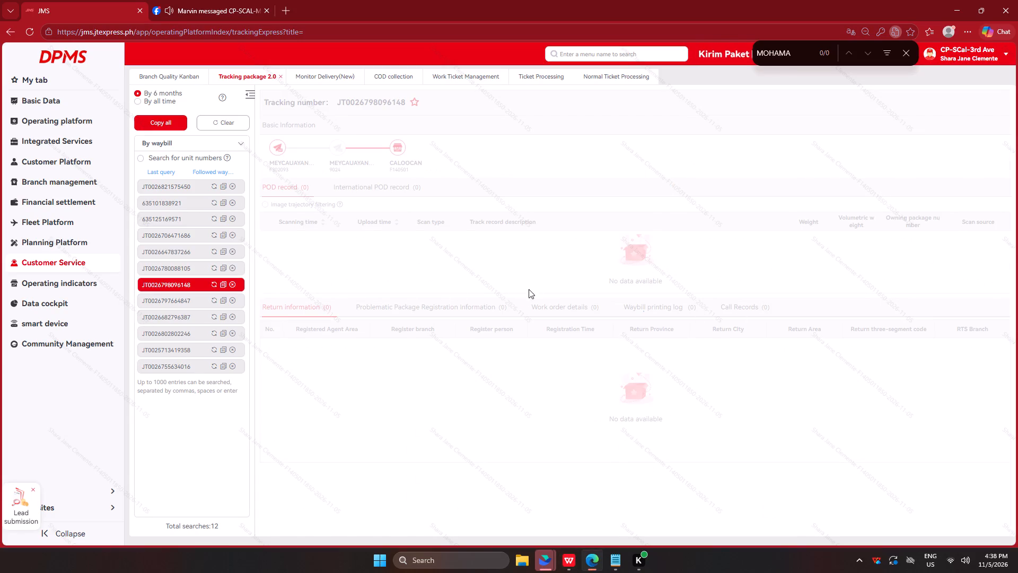
{"action": "left_click", "coordinate": [777, 375]}
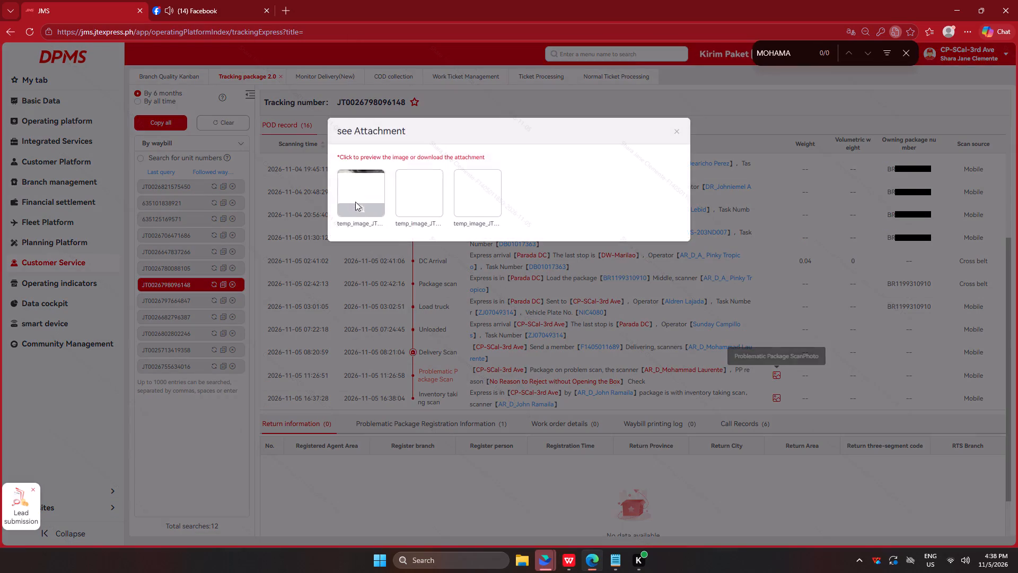
{"action": "left_click", "coordinate": [356, 209]}
{"action": "left_click", "coordinate": [360, 207]}
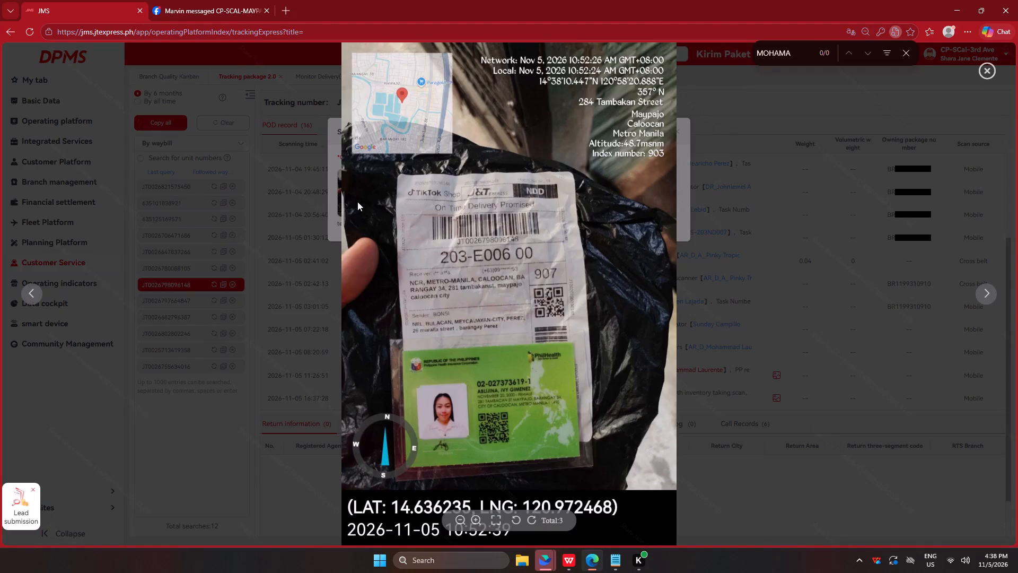
{"action": "key", "text": "Right"}
{"action": "key", "text": "Right"}
{"action": "left_click", "coordinate": [631, 309]}
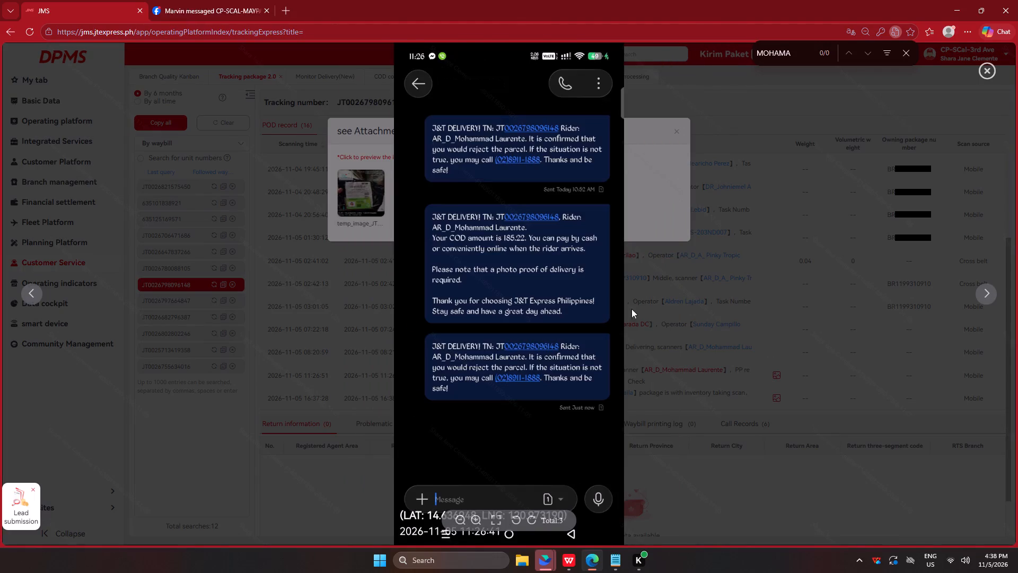
{"action": "left_click", "coordinate": [627, 309]}
Switch to the CHECKING sheet and copy RTS, No Reason to Reject without Opening the Box from row 180 into C189:D189.
{"action": "key", "text": "alt+Tab"}
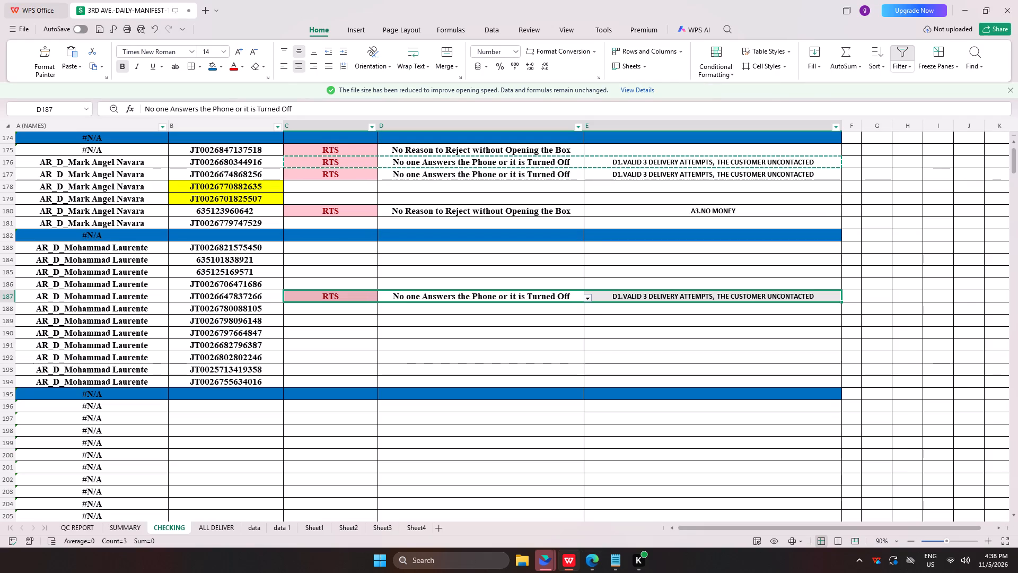
{"action": "left_click_drag", "start_coordinate": [335, 208], "coordinate": [506, 211]}
{"action": "key", "text": "ctrl+c"}
{"action": "left_click", "coordinate": [327, 319]}
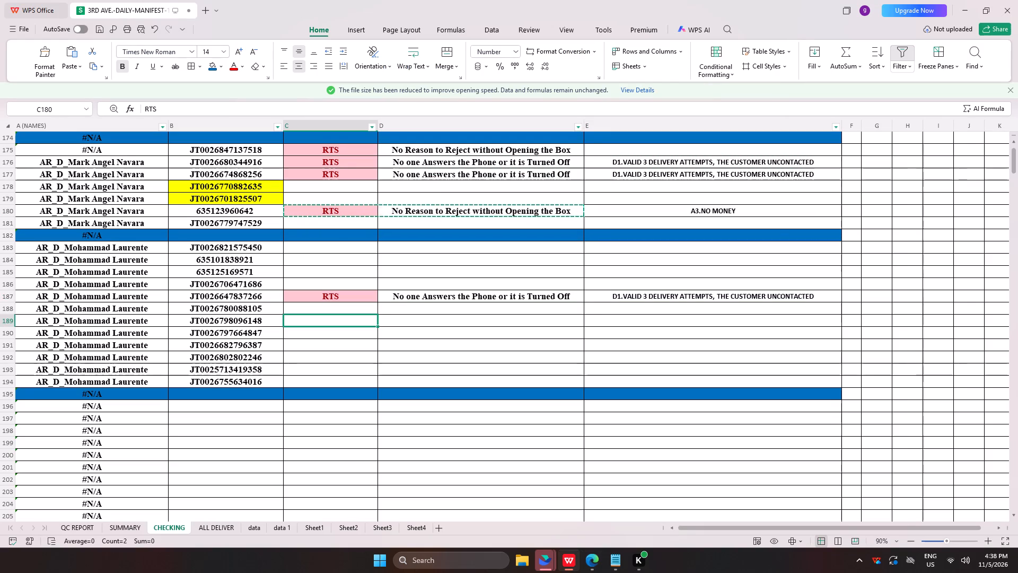
{"action": "key", "text": "ctrl+v"}
{"action": "key", "text": "alt+Tab"}
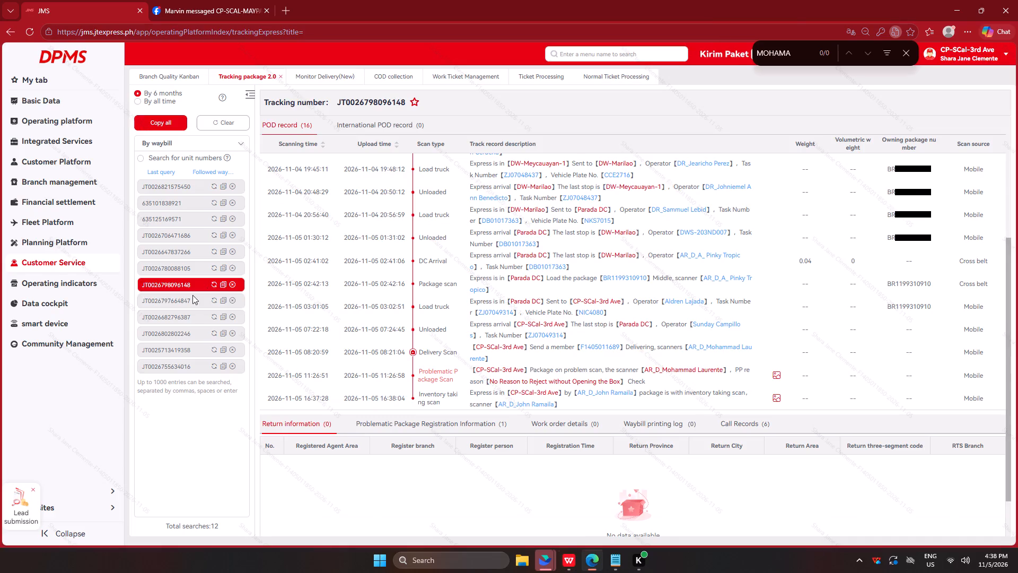
{"action": "left_click", "coordinate": [188, 297]}
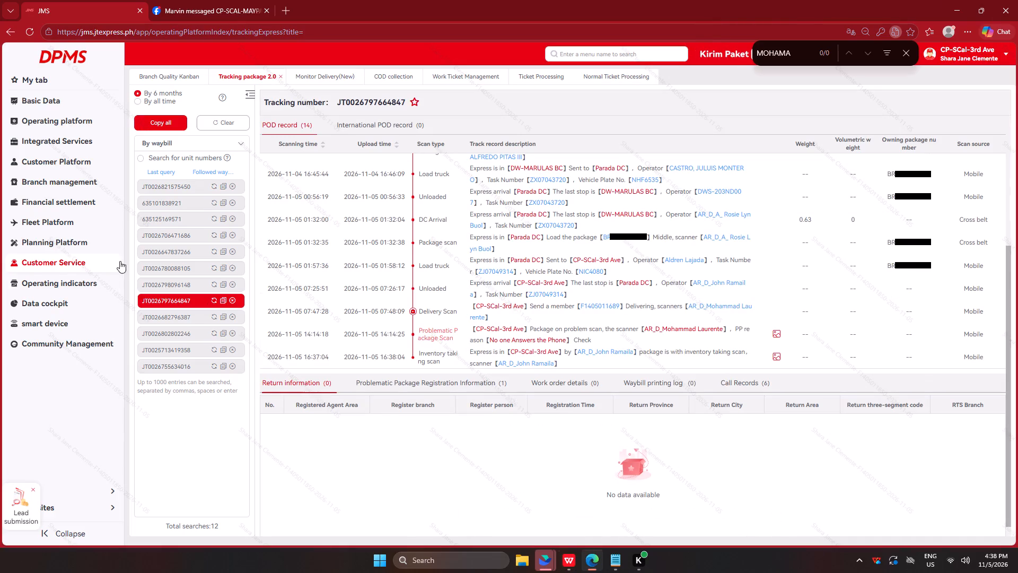
{"action": "left_click", "coordinate": [163, 316]}
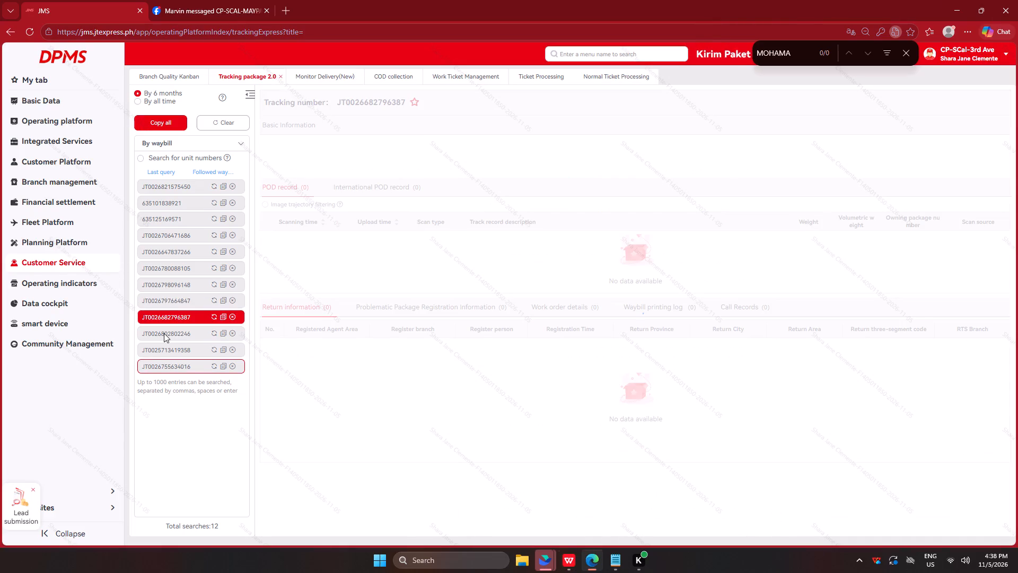
{"action": "left_click", "coordinate": [163, 333]}
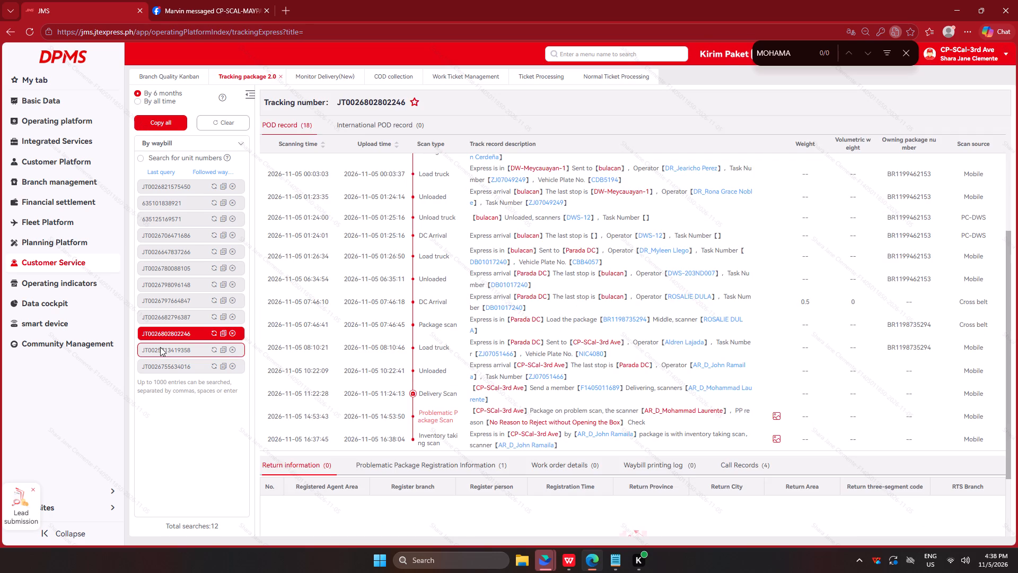
{"action": "left_click", "coordinate": [774, 415]}
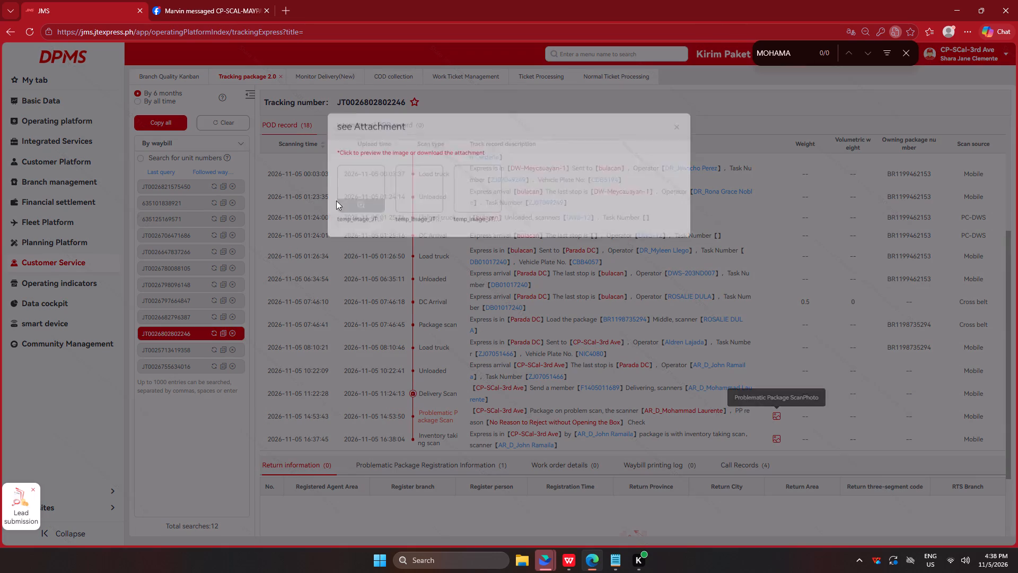
{"action": "left_click", "coordinate": [359, 207]}
{"action": "key", "text": "Right"}
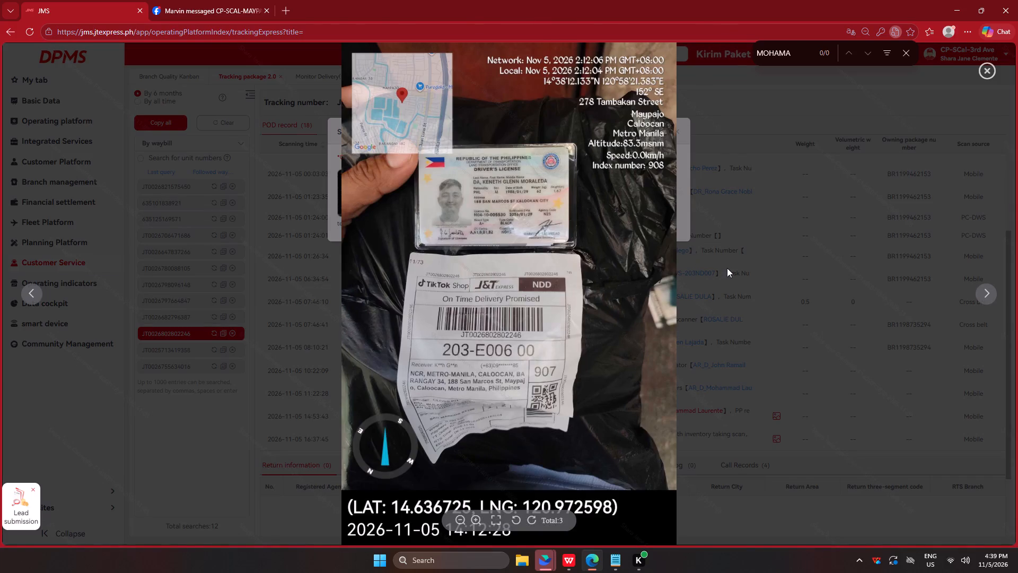
{"action": "double_click", "coordinate": [740, 265]}
{"action": "key", "text": "alt+Tab"}
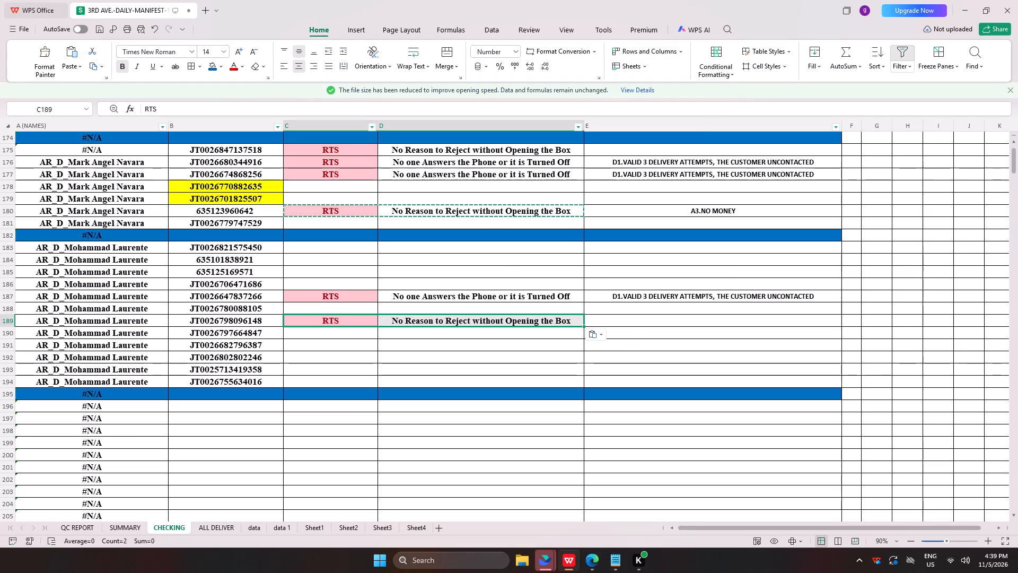
{"action": "left_click", "coordinate": [317, 359]}
{"action": "key", "text": "ctrl+v"}
{"action": "key", "text": "alt+Tab"}
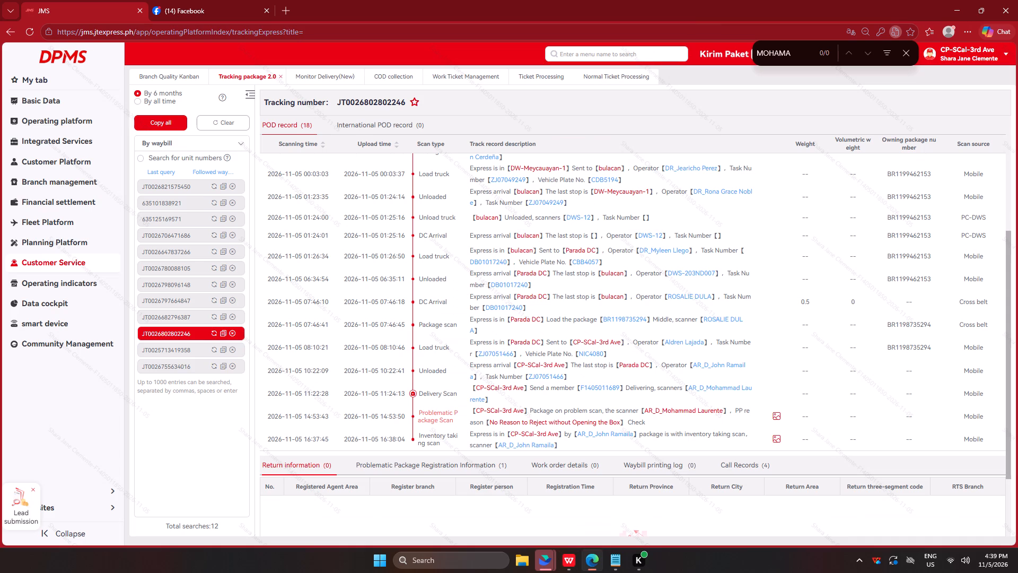
{"action": "left_click", "coordinate": [183, 354]}
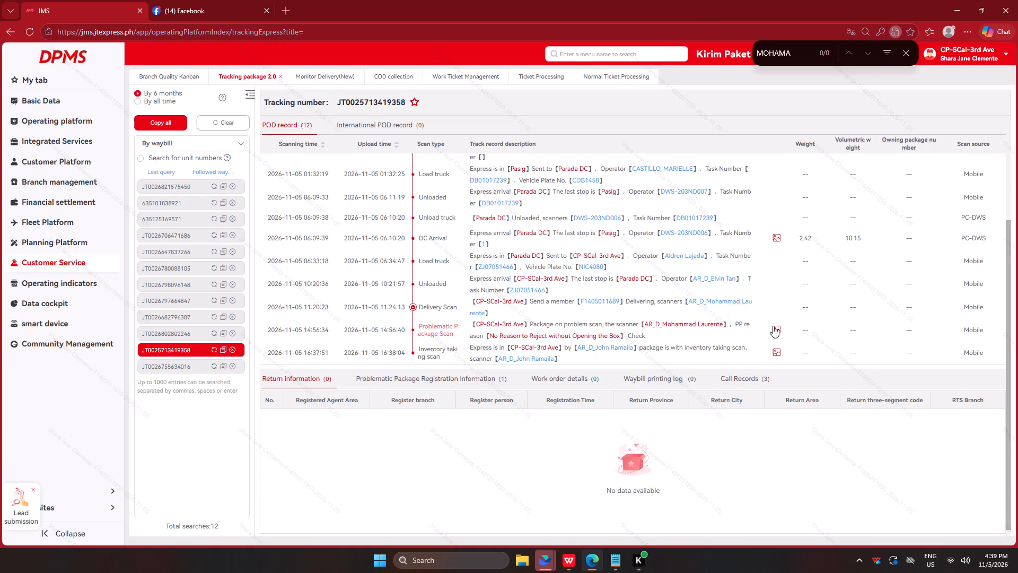
{"action": "left_click", "coordinate": [775, 329]}
{"action": "left_click", "coordinate": [353, 204]}
{"action": "left_click", "coordinate": [358, 206]}
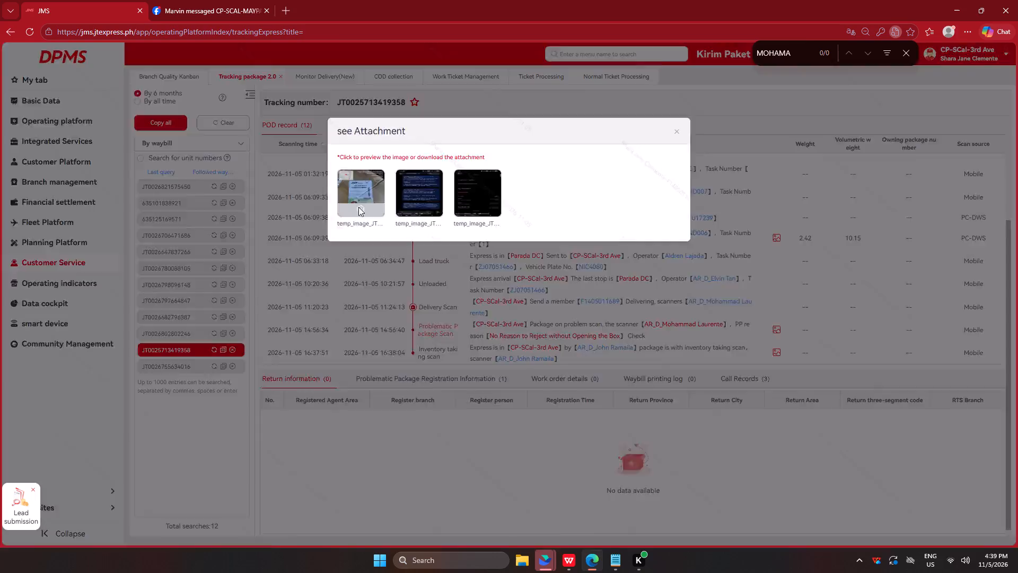
{"action": "key", "text": "Right"}
{"action": "key", "text": "Right"}
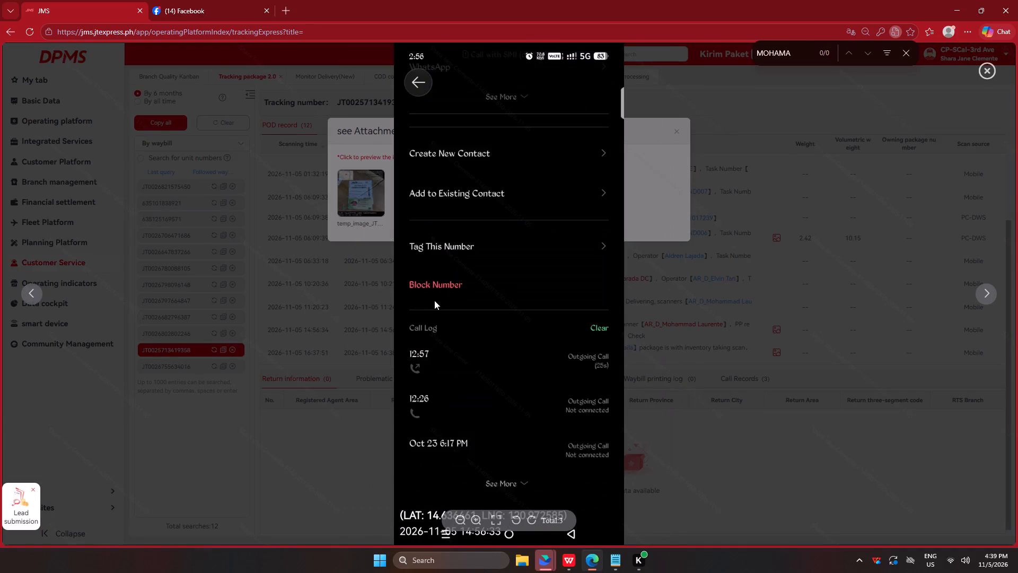
{"action": "left_click", "coordinate": [325, 306]}
{"action": "left_click", "coordinate": [317, 305]}
{"action": "left_click", "coordinate": [179, 369]}
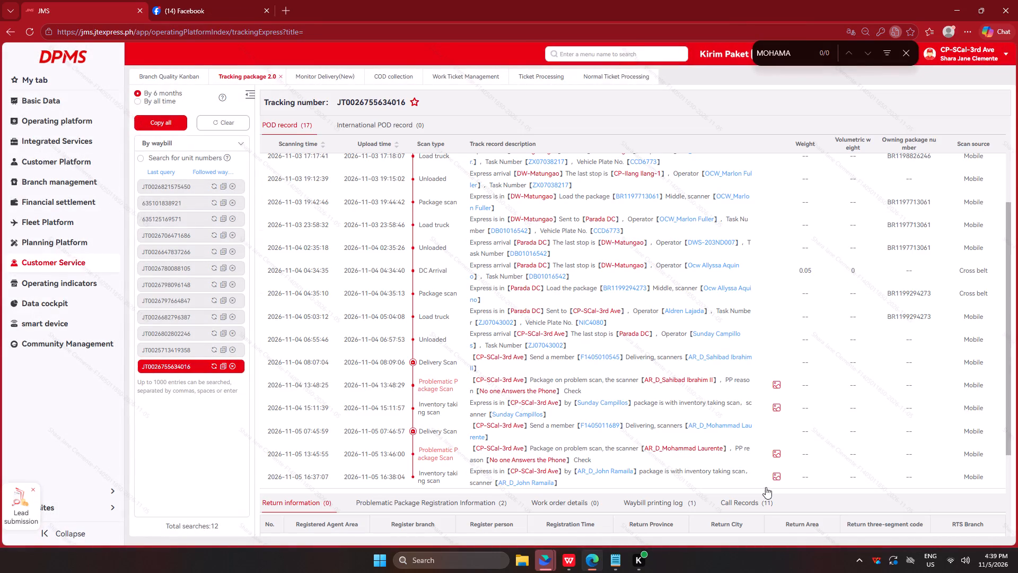
{"action": "key", "text": "alt+Tab"}
{"action": "left_click", "coordinate": [341, 375]}
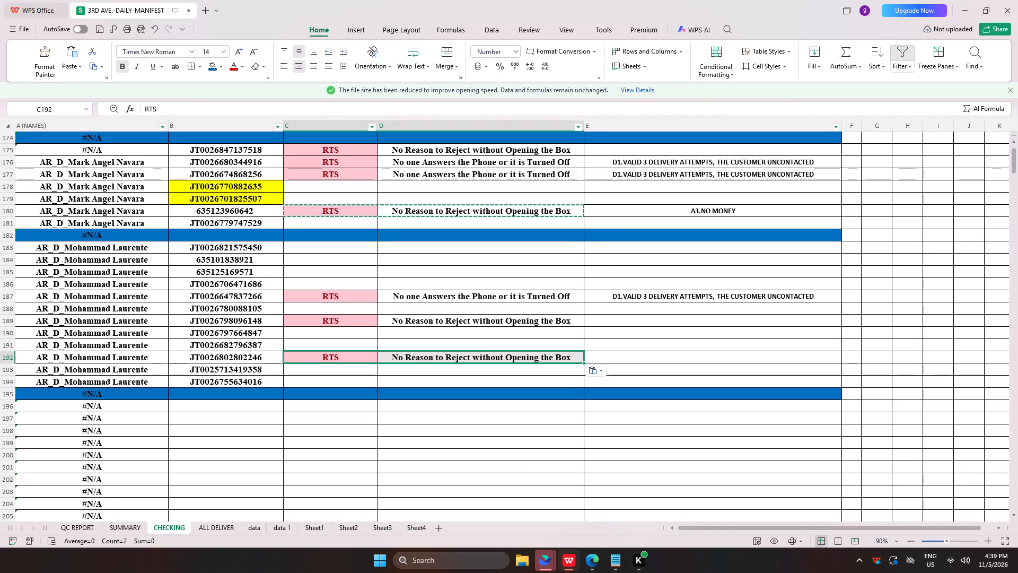
{"action": "key", "text": "ctrl+v"}
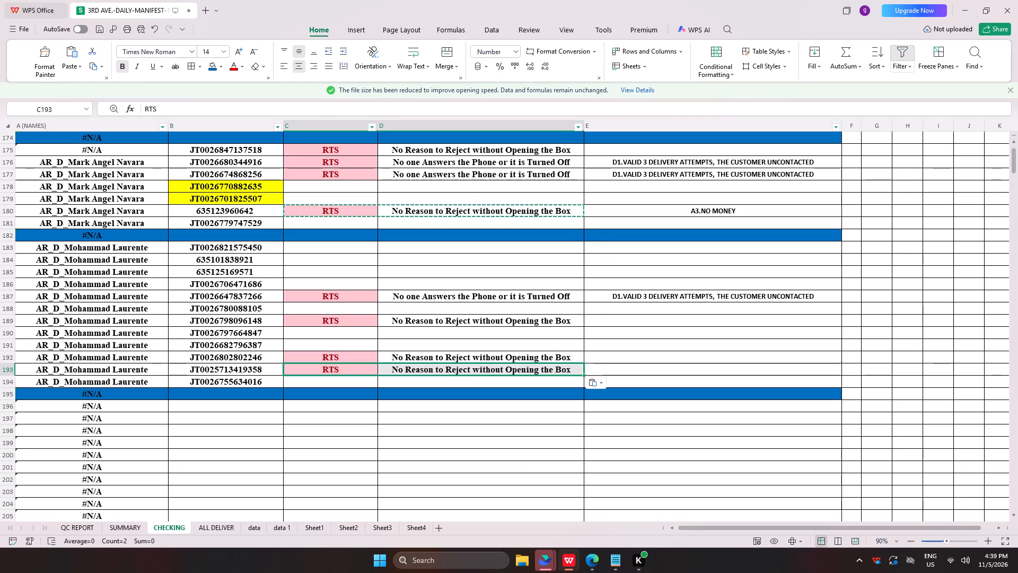
{"action": "left_click", "coordinate": [708, 366]}
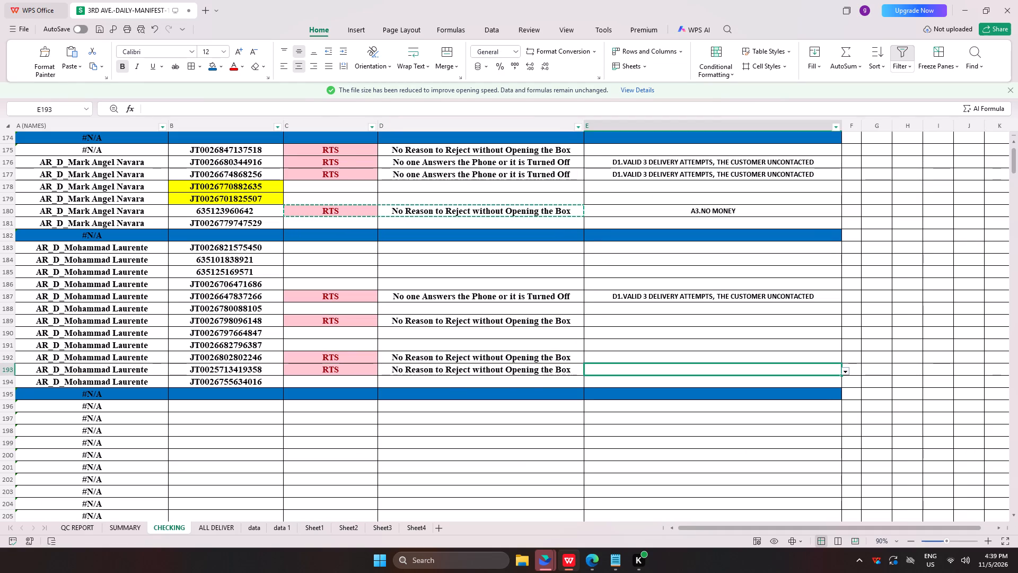
{"action": "left_click", "coordinate": [345, 343]}
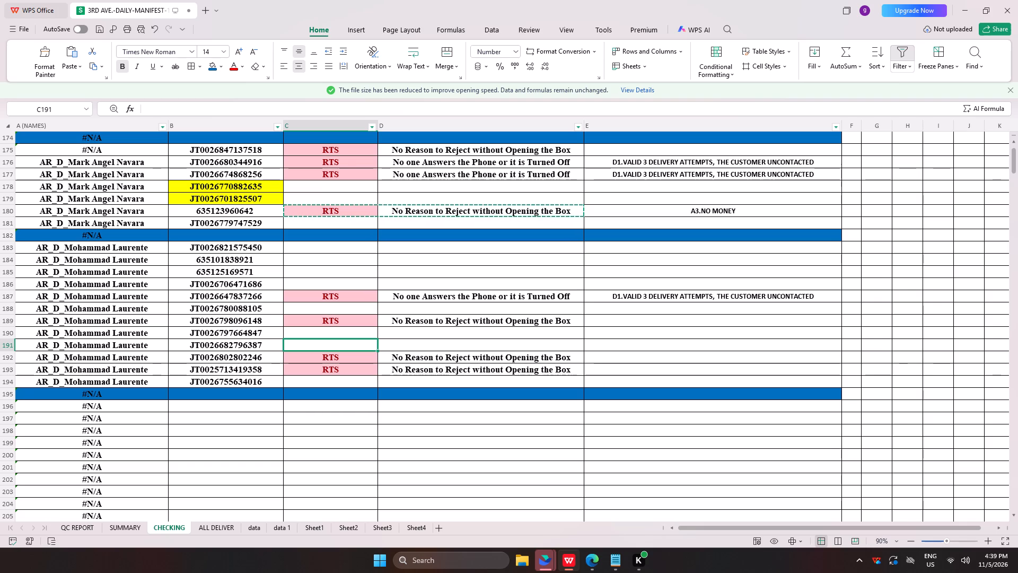
{"action": "left_click", "coordinate": [691, 362]}
{"action": "type", "text": "FO"}
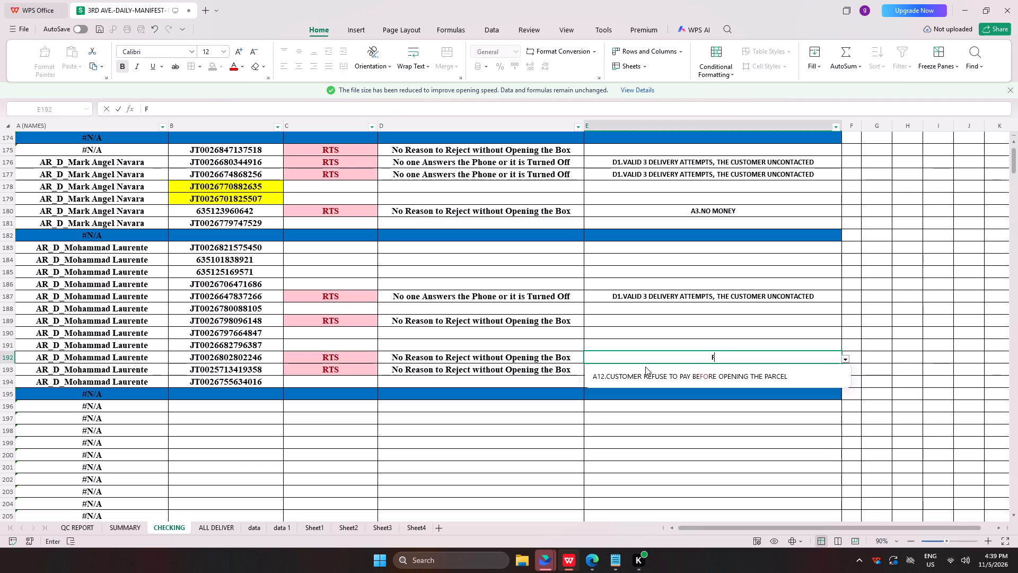
{"action": "key", "text": "BackSpace"}
{"action": "key", "text": "BackSpace"}
{"action": "type", "text": "DO"}
{"action": "left_click", "coordinate": [631, 379]}
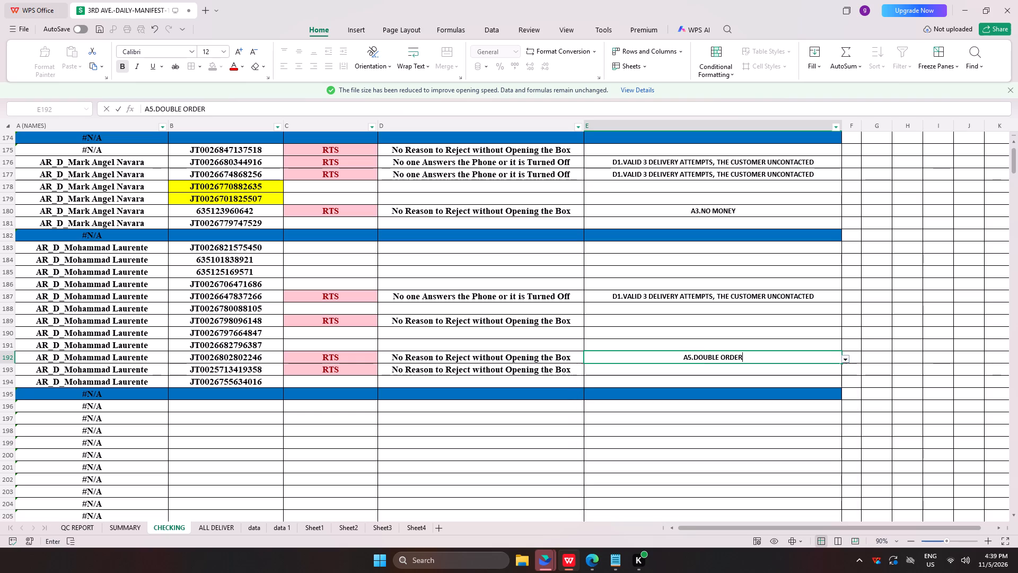
{"action": "left_click", "coordinate": [637, 311]}
{"action": "left_click", "coordinate": [638, 319]}
{"action": "type", "text": "VO"}
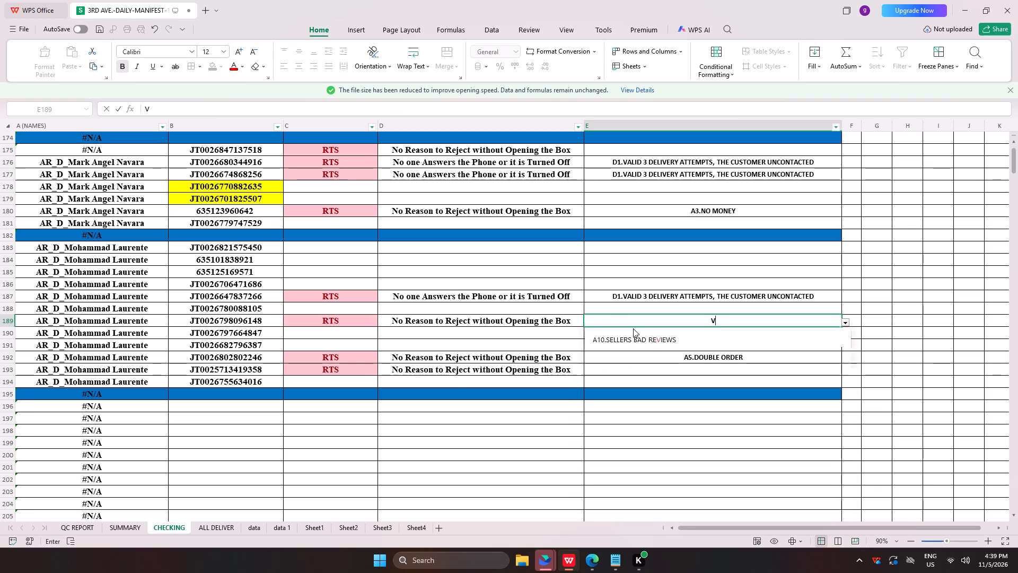
{"action": "key", "text": "BackSpace"}
{"action": "key", "text": "BackSpace"}
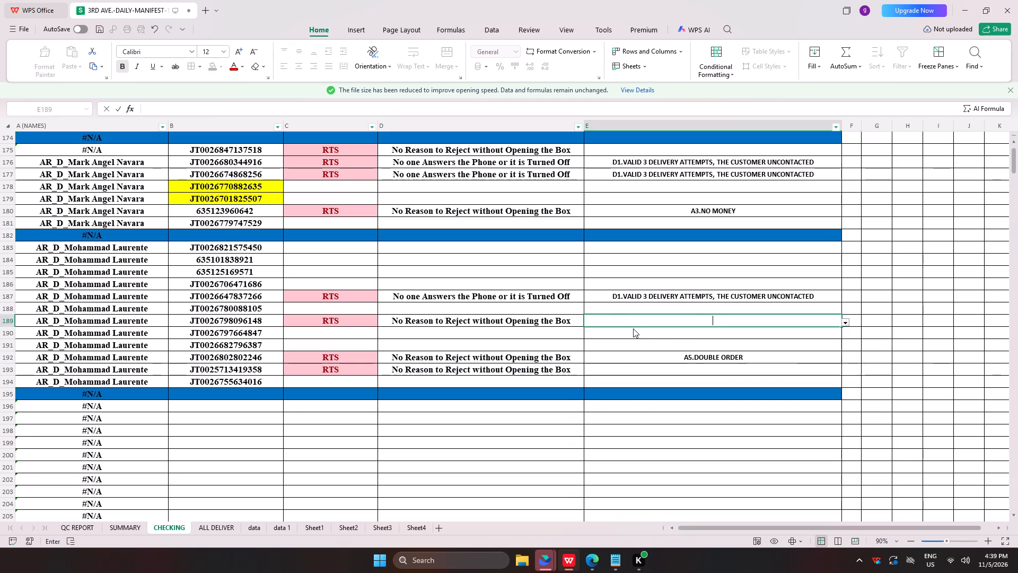
{"action": "type", "text": "NO"}
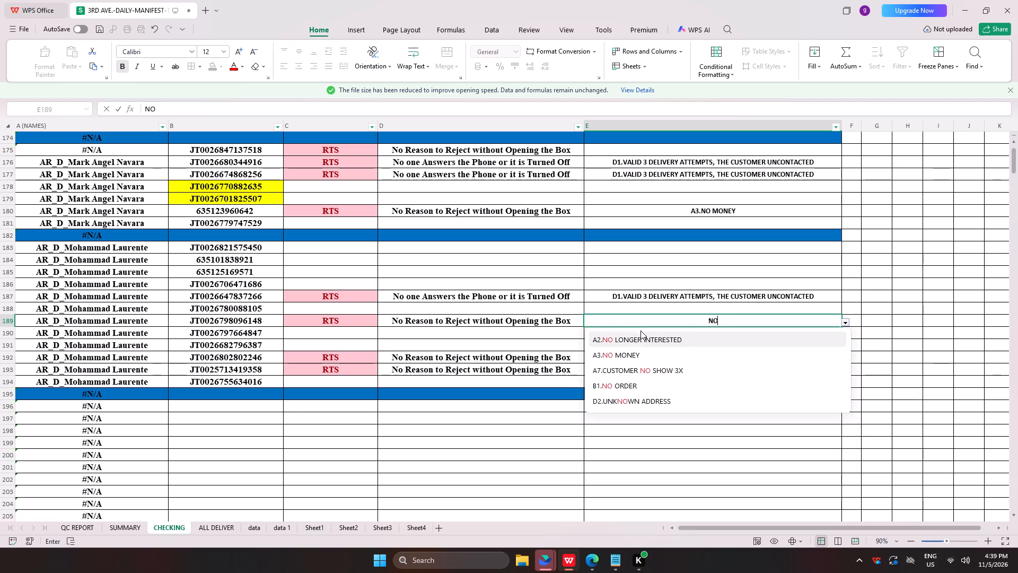
{"action": "left_click", "coordinate": [635, 341]}
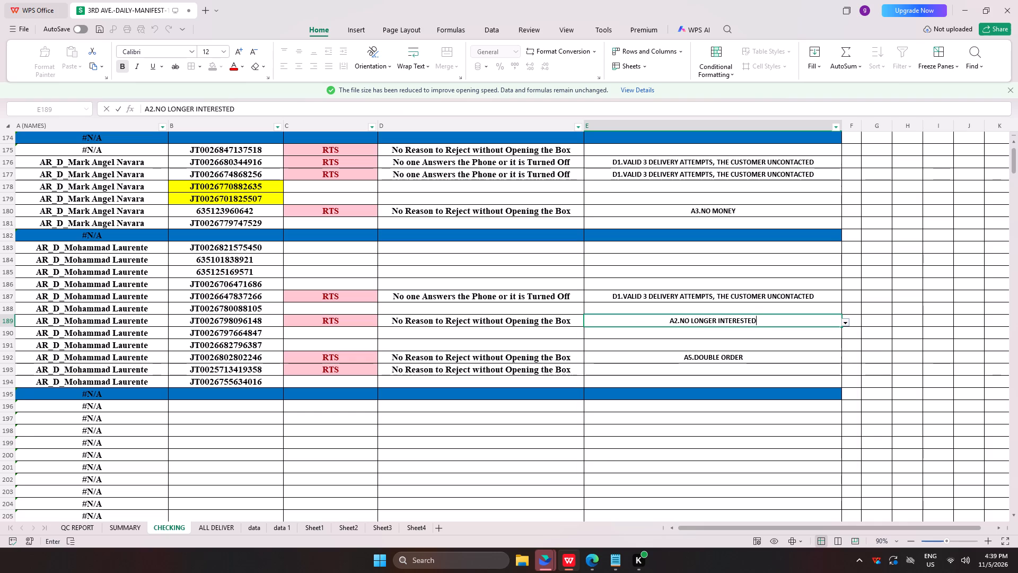
{"action": "left_click", "coordinate": [664, 376]}
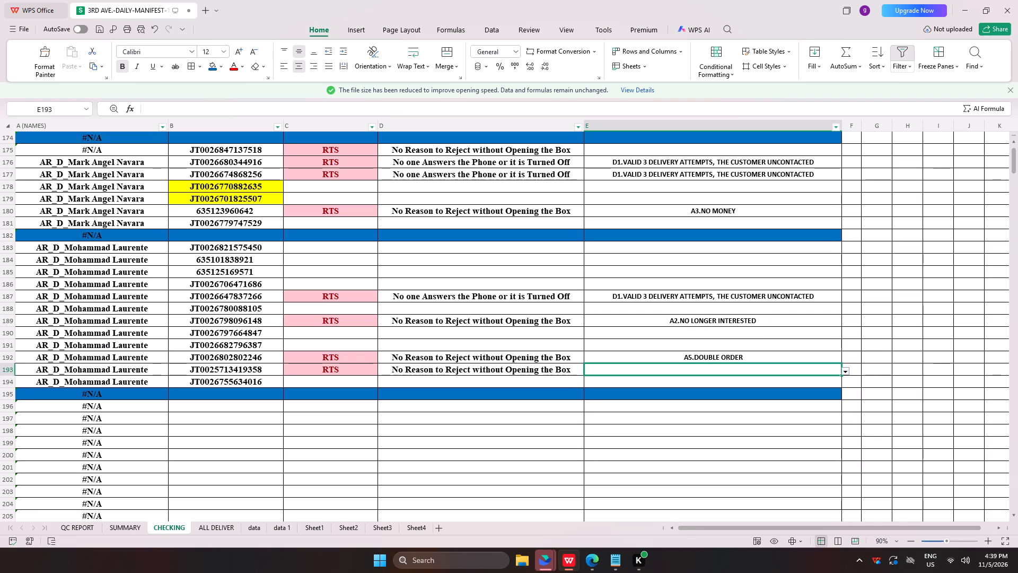
{"action": "type", "text": "NO"}
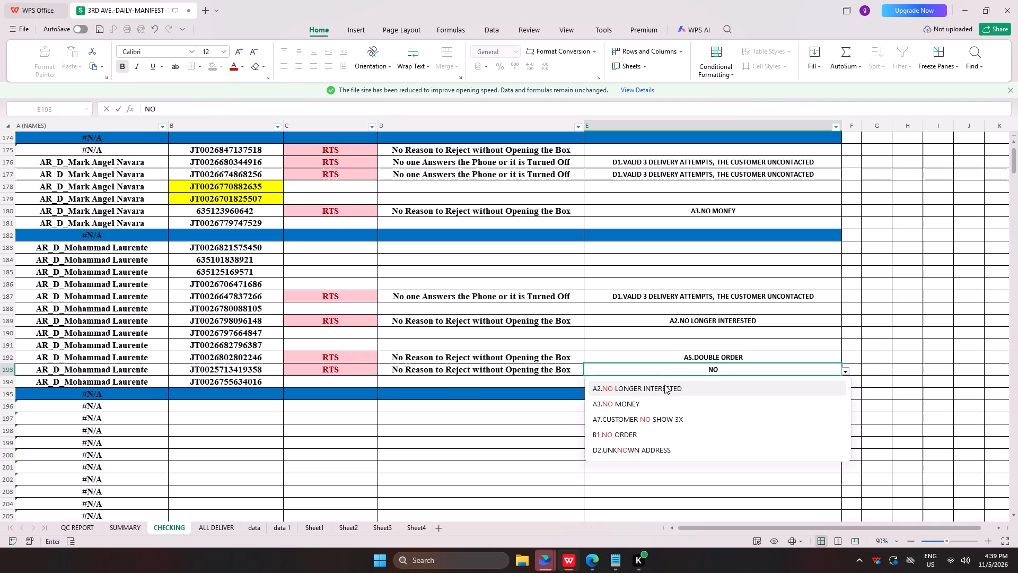
{"action": "left_click", "coordinate": [655, 387]}
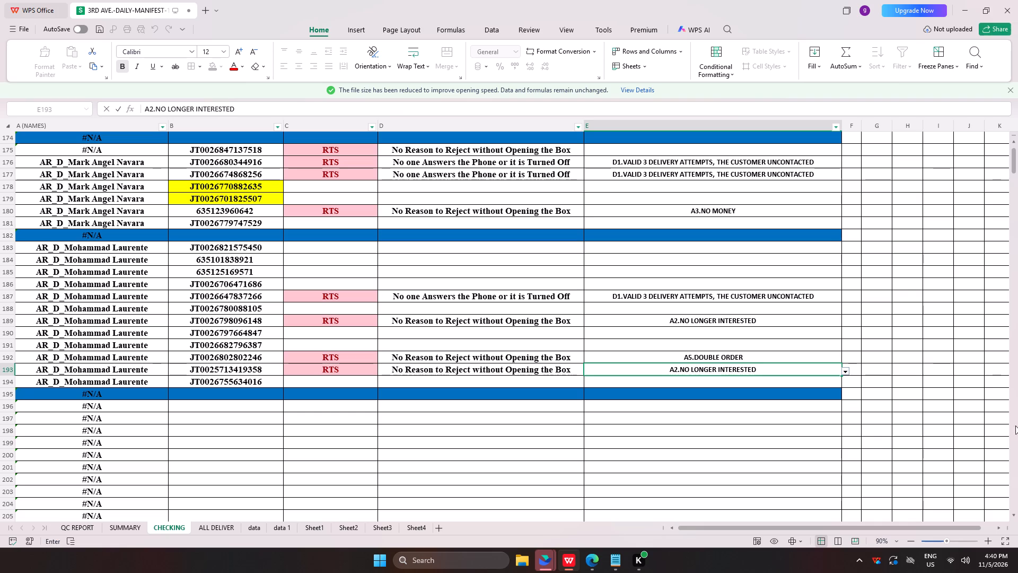
Copy REDELIVER from C167 into C178:C179 for the two yellow-highlighted waybills.
{"action": "scroll", "coordinate": [425, 311], "scroll_direction": "up", "scroll_amount": 4}
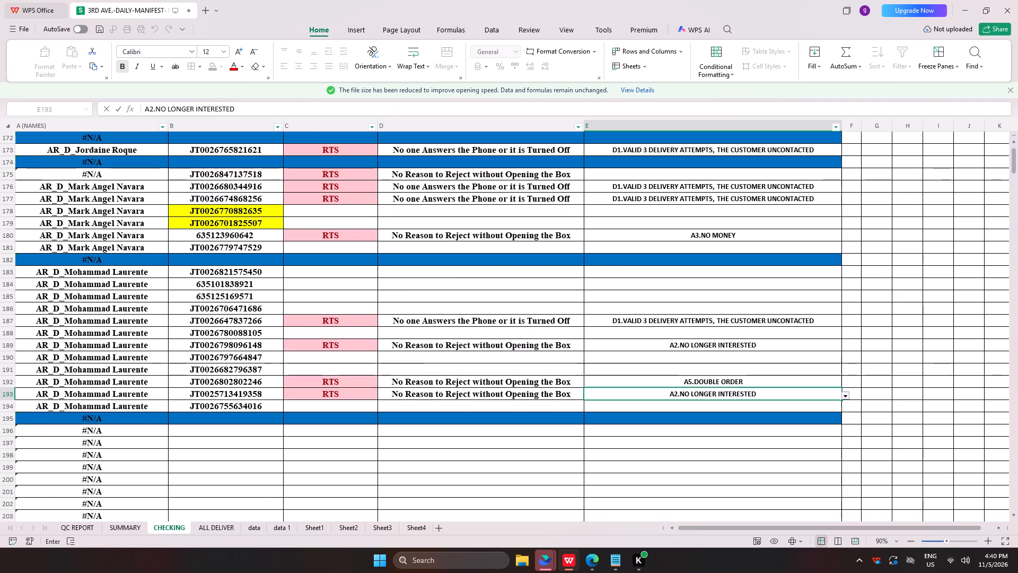
{"action": "scroll", "coordinate": [424, 311], "scroll_direction": "up", "scroll_amount": 2}
{"action": "scroll", "coordinate": [426, 320], "scroll_direction": "down", "scroll_amount": 4}
{"action": "scroll", "coordinate": [424, 325], "scroll_direction": "up", "scroll_amount": 5}
{"action": "left_click", "coordinate": [348, 229]}
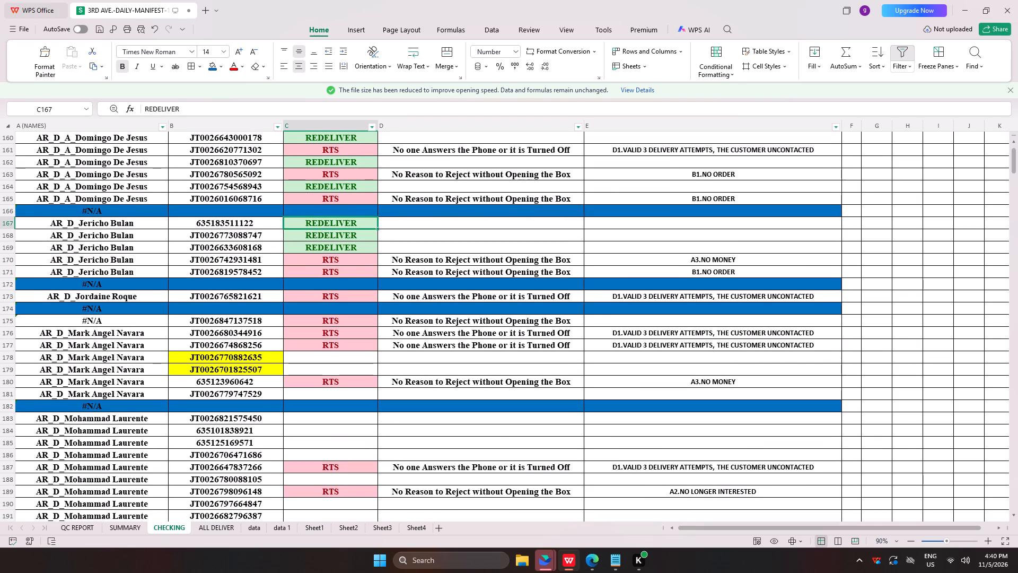
{"action": "key", "text": "ctrl+c"}
{"action": "left_click_drag", "start_coordinate": [348, 352], "coordinate": [346, 368], "text": "ctrl"}
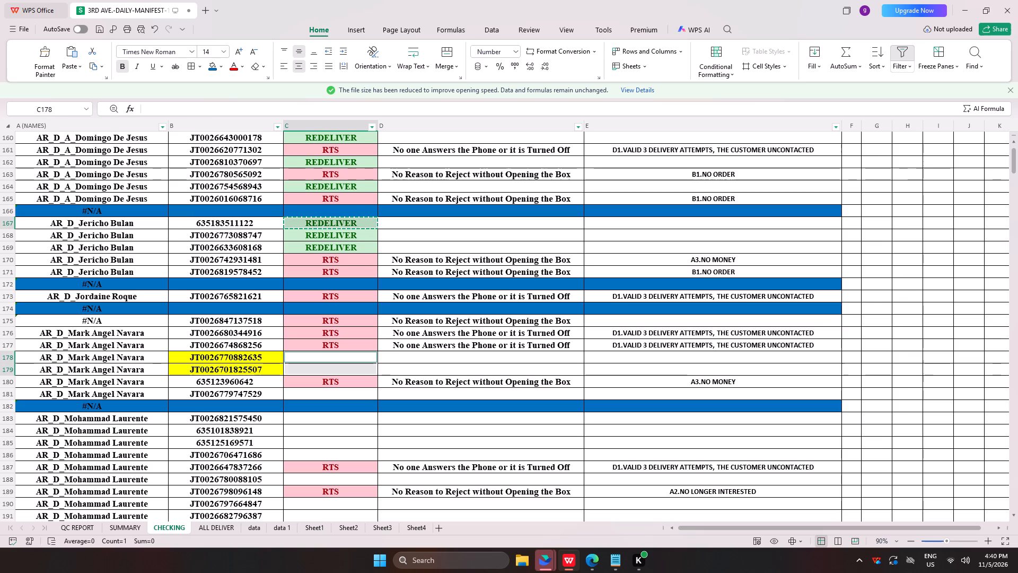
{"action": "key", "text": "ctrl+v"}
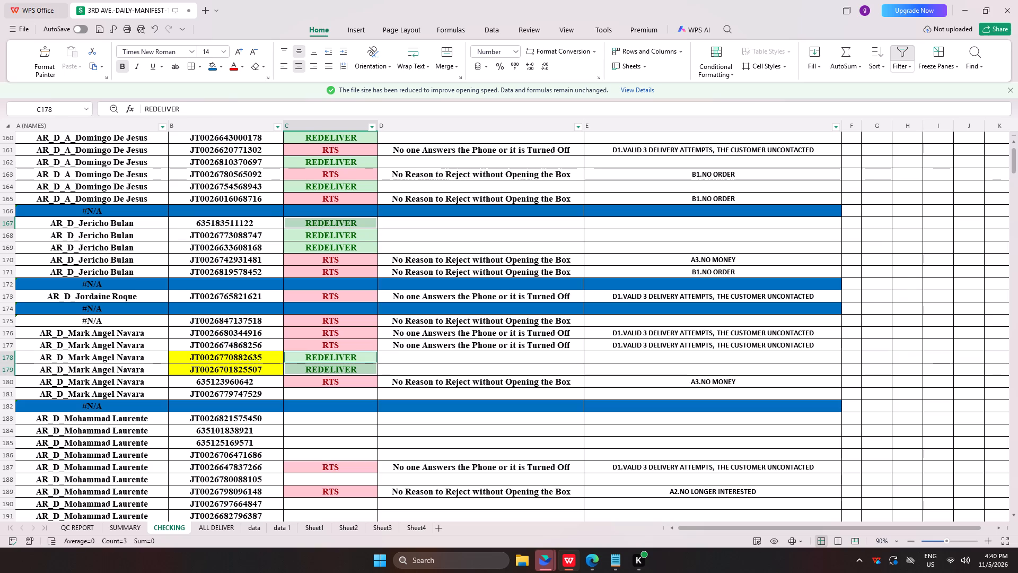
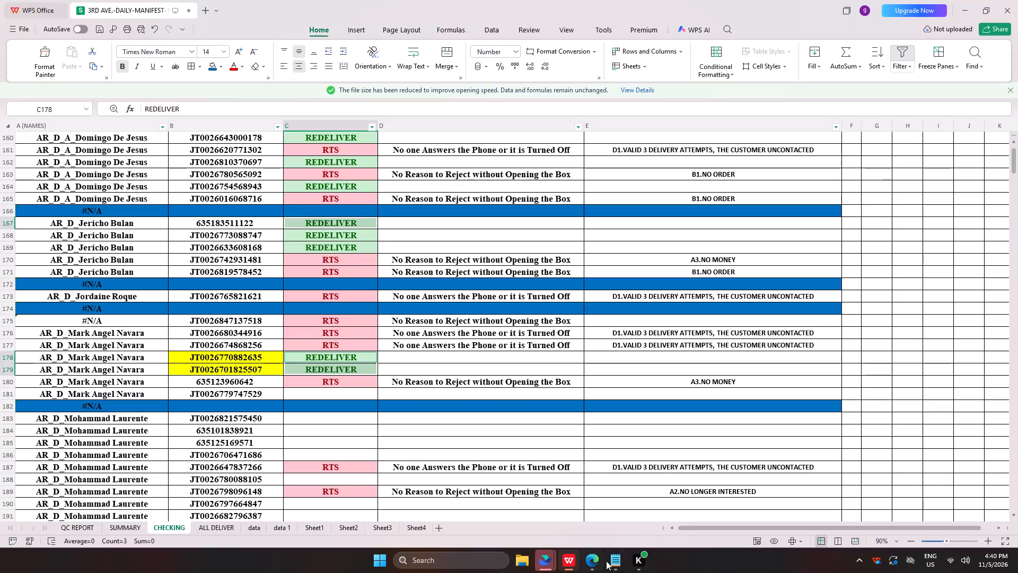
Switch to JMS and query COD collection for rider Laurente, searching the Pod Rider filter for MOHAMM.
{"action": "left_click", "coordinate": [598, 561]}
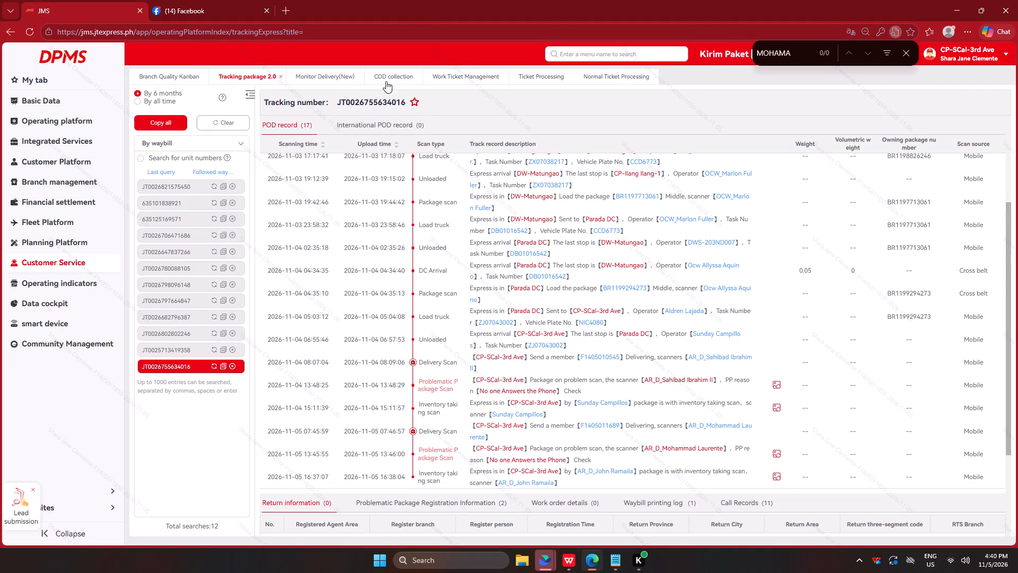
{"action": "left_click", "coordinate": [388, 79]}
{"action": "left_click", "coordinate": [753, 173]}
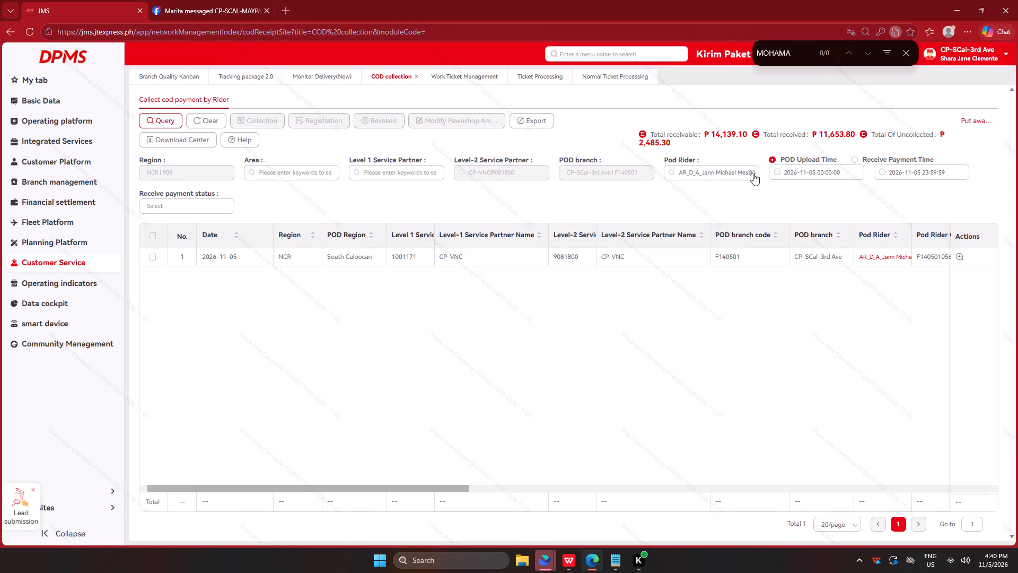
{"action": "left_click", "coordinate": [741, 171]}
{"action": "type", "text": "MOHAMM"}
{"action": "key", "text": "Return"}
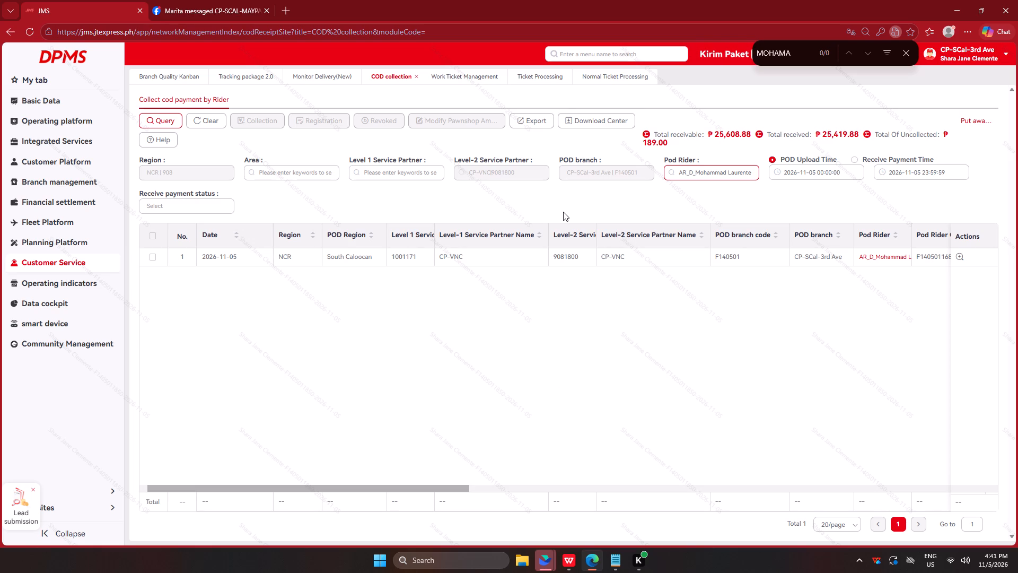
{"action": "left_click", "coordinate": [571, 558]}
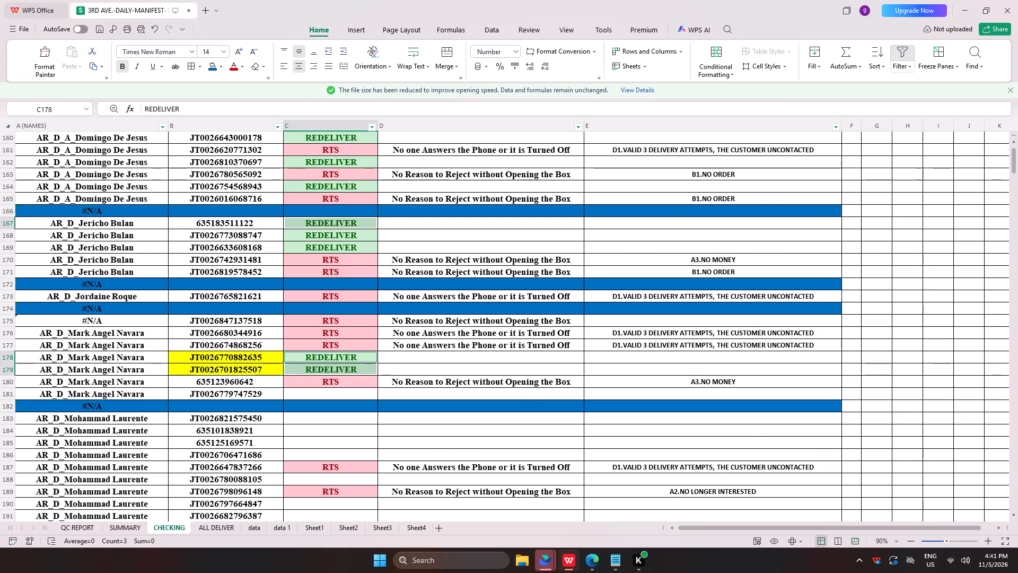
{"action": "scroll", "coordinate": [497, 427], "scroll_direction": "down", "scroll_amount": 12}
{"action": "scroll", "coordinate": [408, 267], "scroll_direction": "up", "scroll_amount": 8}
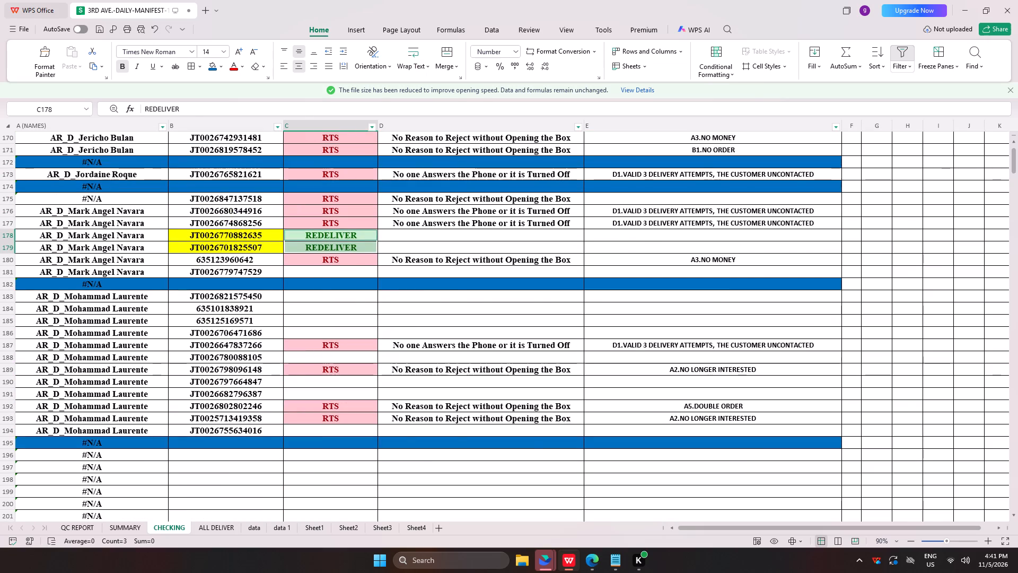
{"action": "left_click", "coordinate": [261, 296]}
{"action": "key", "text": "ctrl+c"}
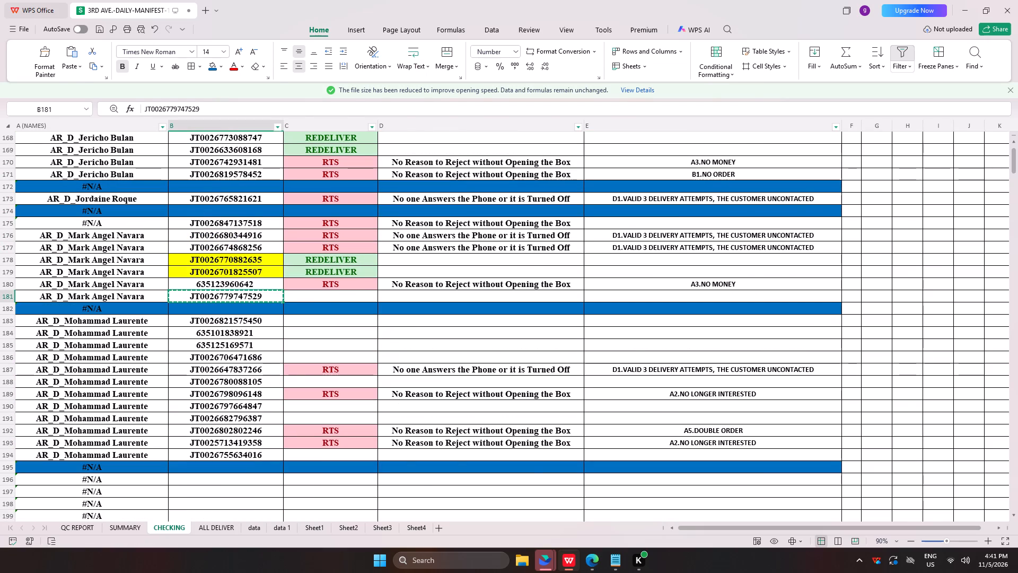
{"action": "key", "text": "alt+Tab"}
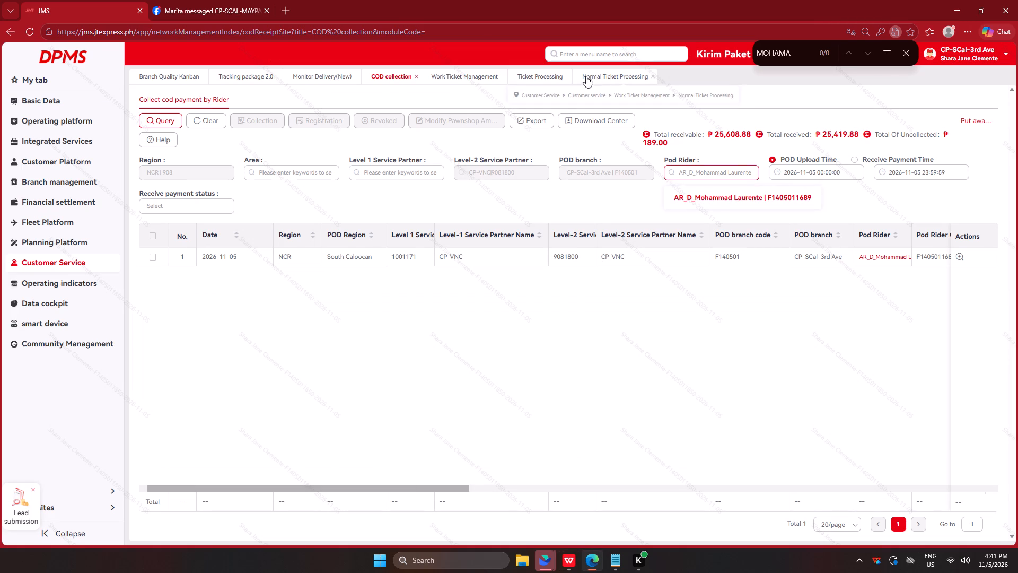
{"action": "left_click", "coordinate": [475, 73]}
{"action": "left_click", "coordinate": [233, 79]}
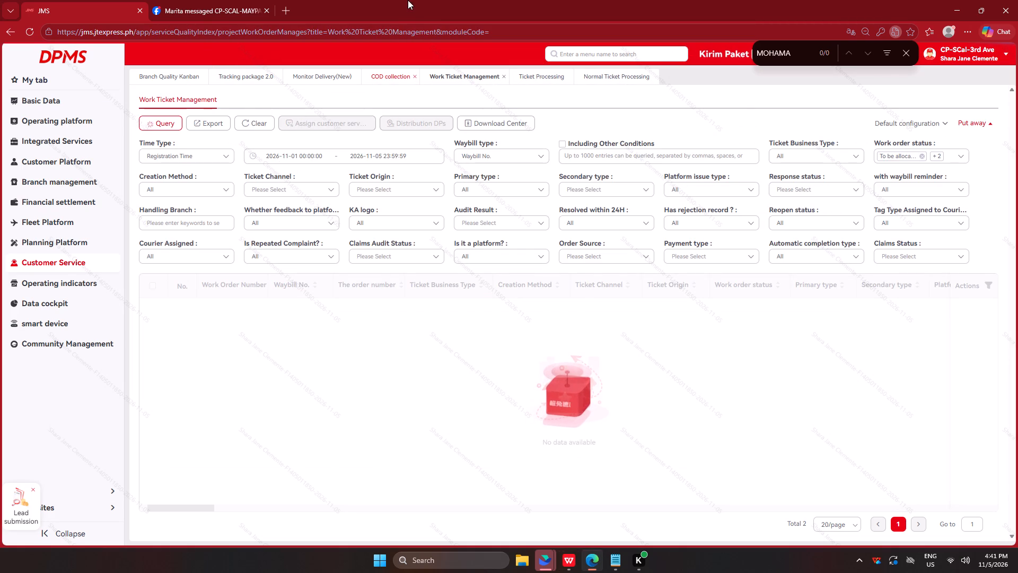
{"action": "left_click", "coordinate": [243, 73]}
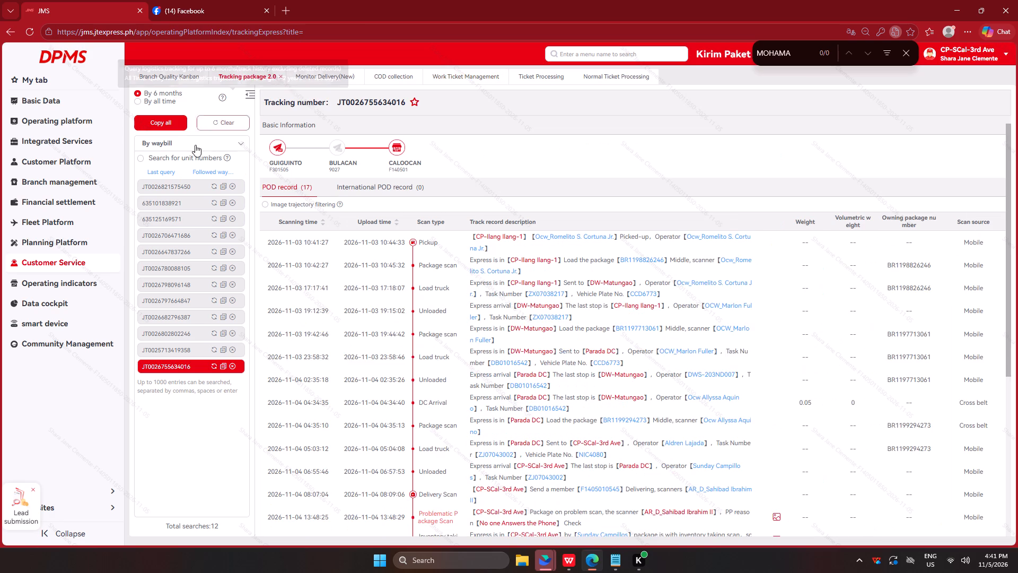
{"action": "left_click", "coordinate": [217, 122]}
{"action": "left_click", "coordinate": [198, 309]}
{"action": "key", "text": "ctrl+v"}
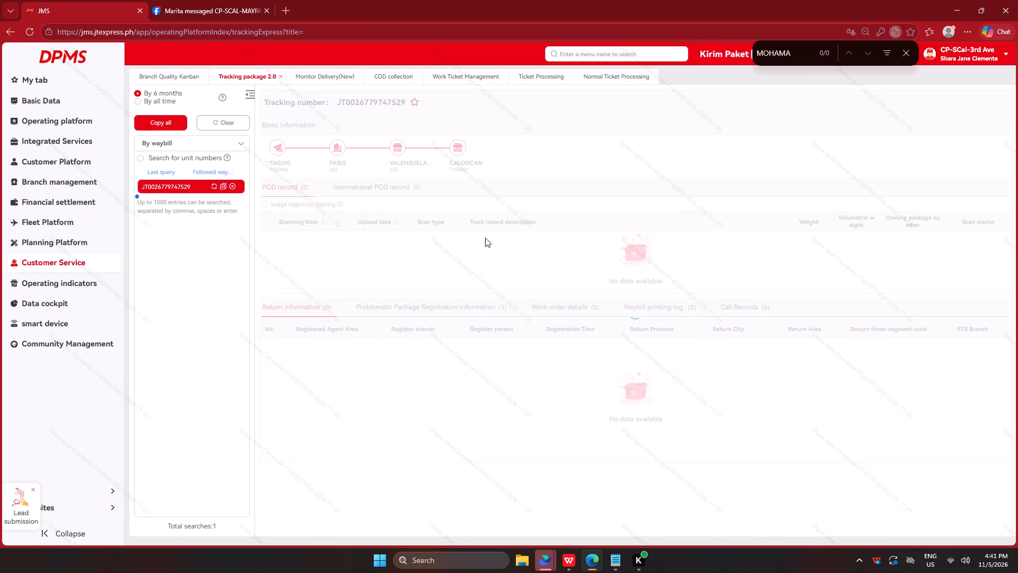
{"action": "scroll", "coordinate": [584, 255], "scroll_direction": "down", "scroll_amount": 5}
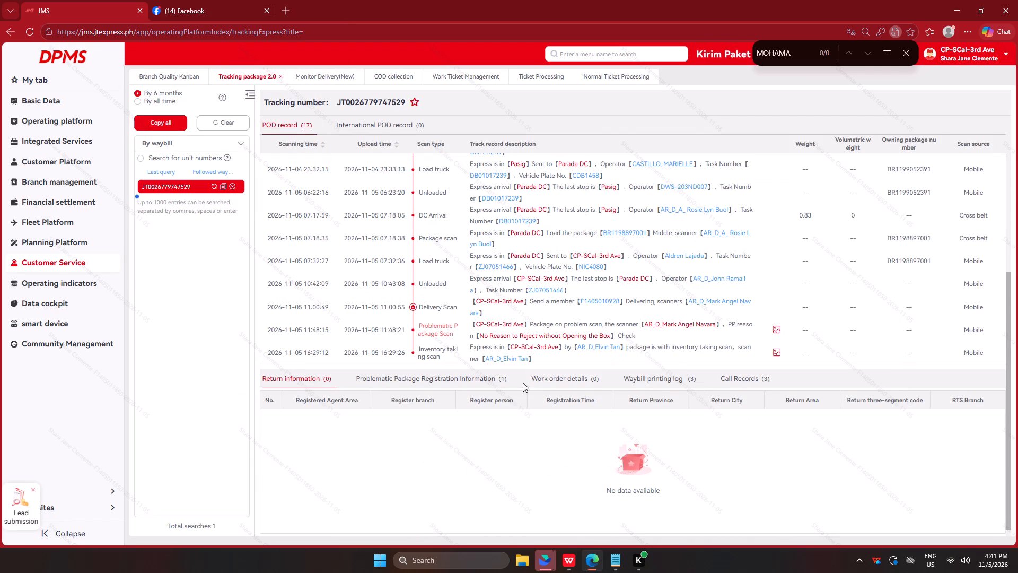
{"action": "left_click", "coordinate": [779, 332]}
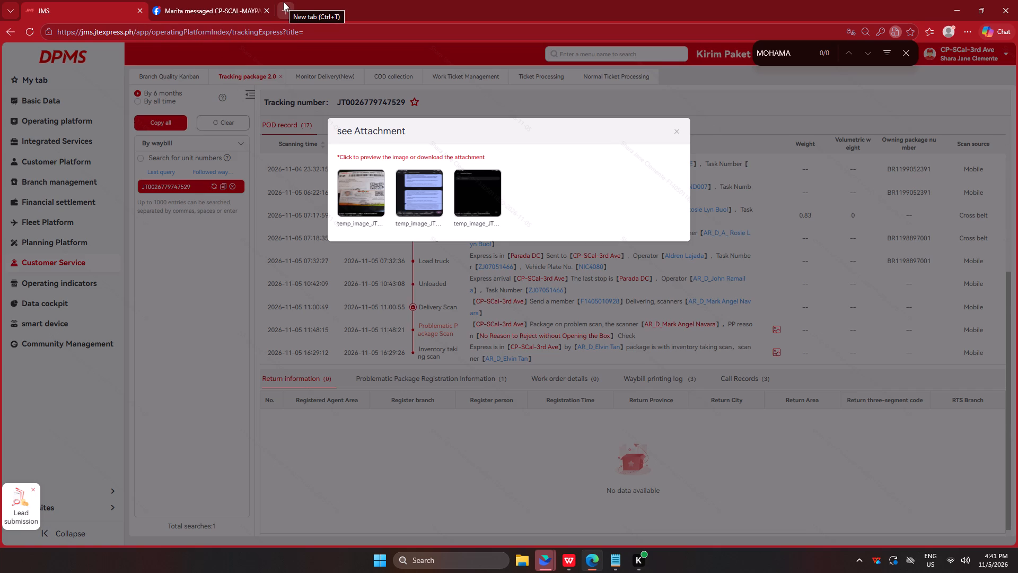
{"action": "left_click", "coordinate": [358, 206]}
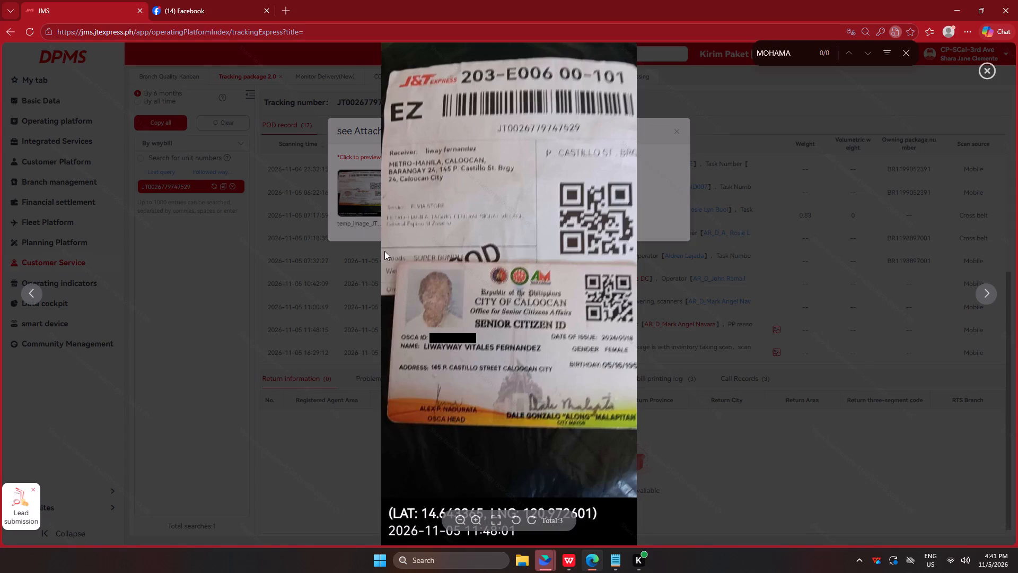
{"action": "key", "text": "Right"}
{"action": "key", "text": "Right"}
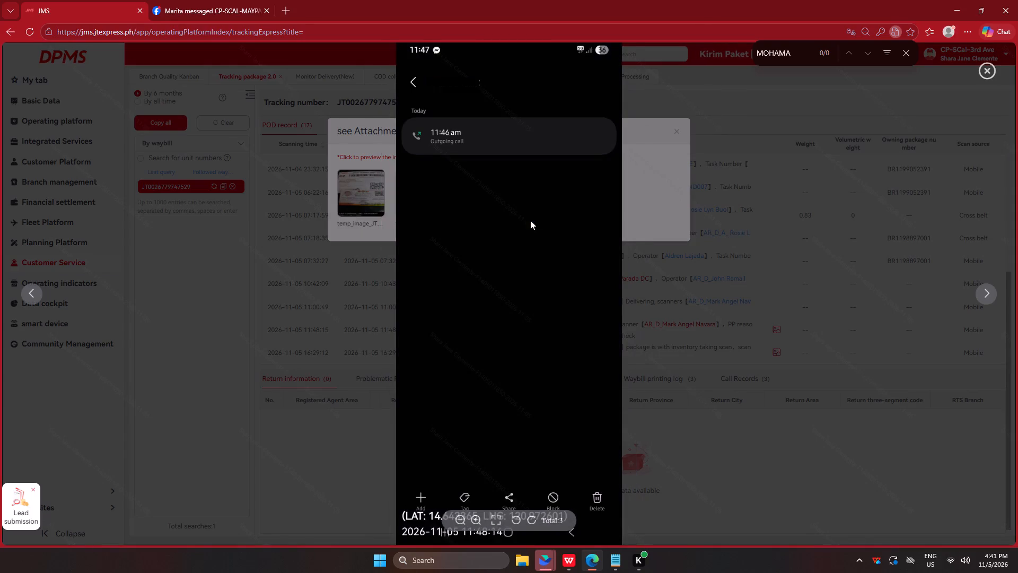
{"action": "key", "text": "Right"}
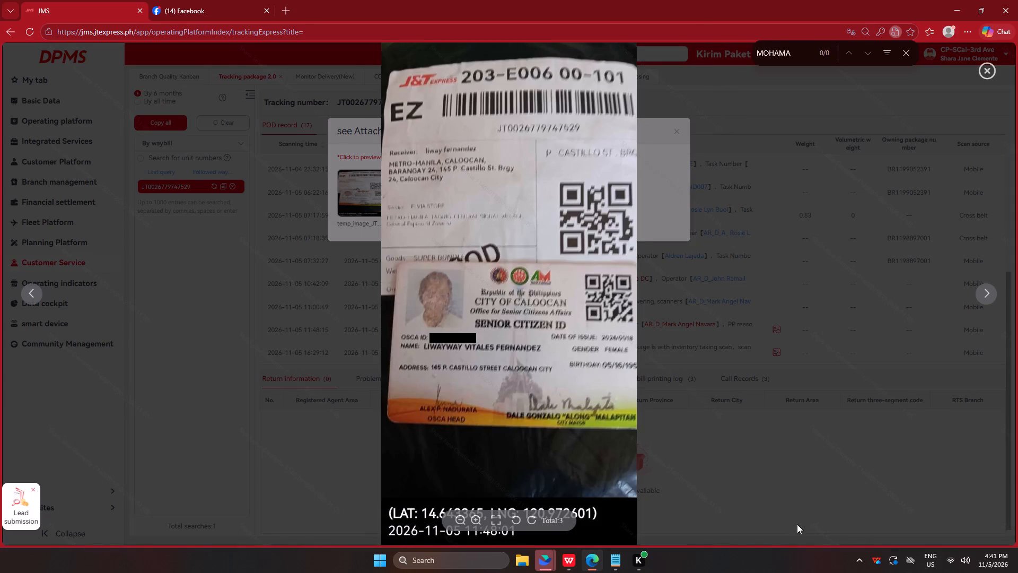
{"action": "left_click", "coordinate": [819, 374]}
{"action": "left_click", "coordinate": [762, 355]}
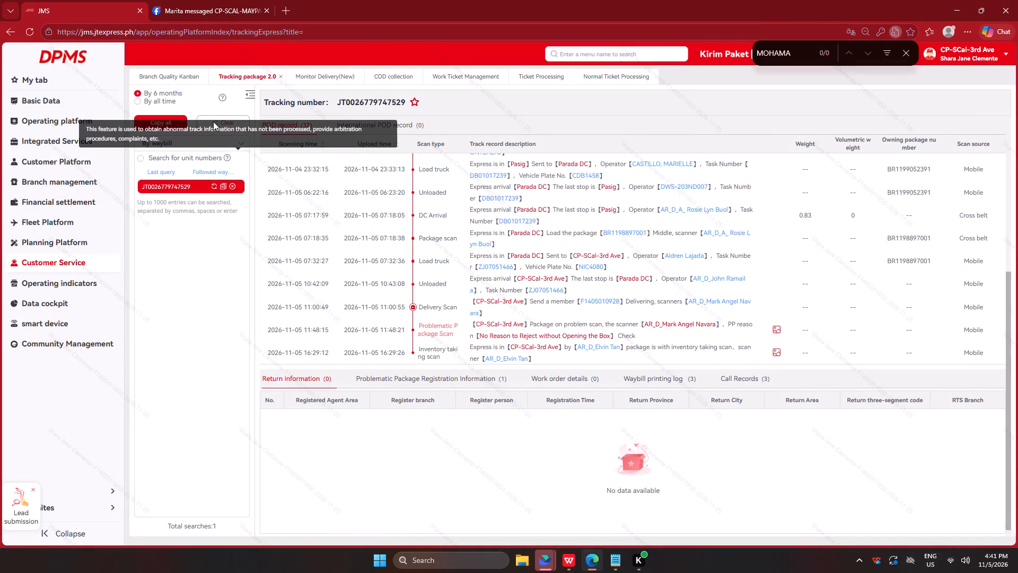
Clear the queried waybill from the Tracking package 2.0 search list, leaving the entry box ready for input.
{"action": "left_click", "coordinate": [214, 121]}
{"action": "left_click", "coordinate": [212, 255]}
{"action": "left_click", "coordinate": [224, 130]}
{"action": "left_click", "coordinate": [199, 268]}
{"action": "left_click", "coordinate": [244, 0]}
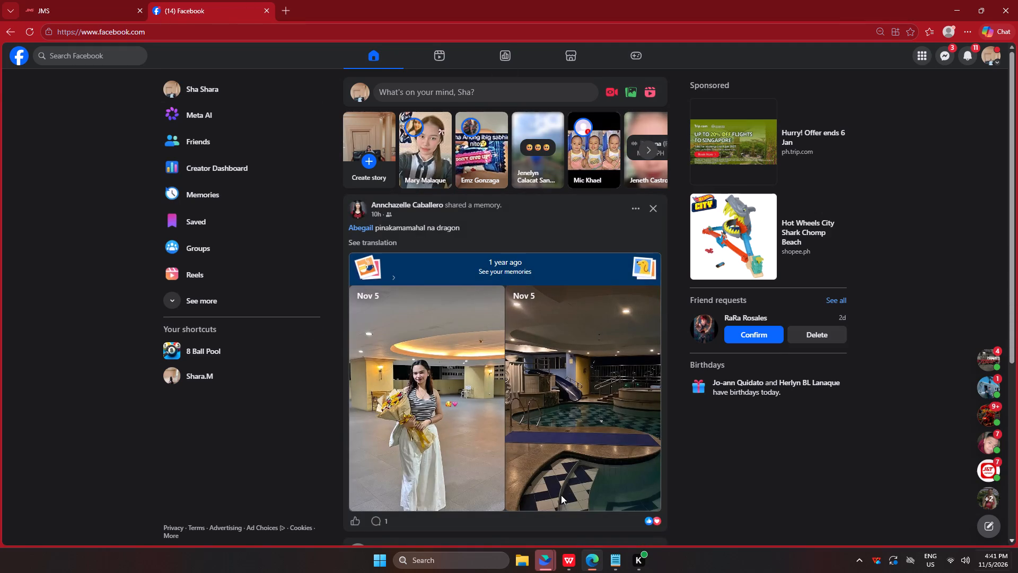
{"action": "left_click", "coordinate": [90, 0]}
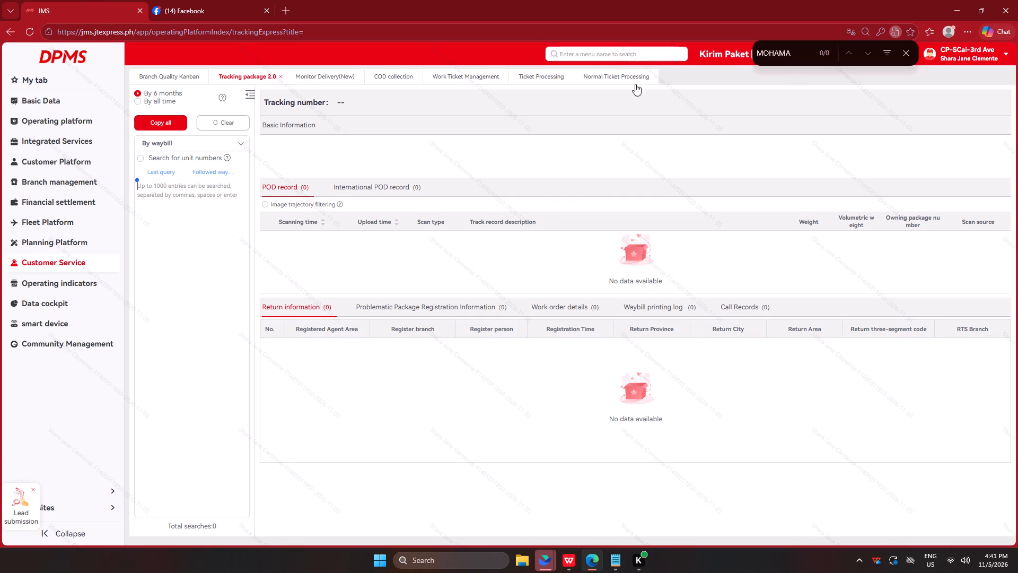
Close the Normal Ticket Processing, Ticket Processing and Work Ticket Management pages in JMS.
{"action": "left_click", "coordinate": [653, 79]}
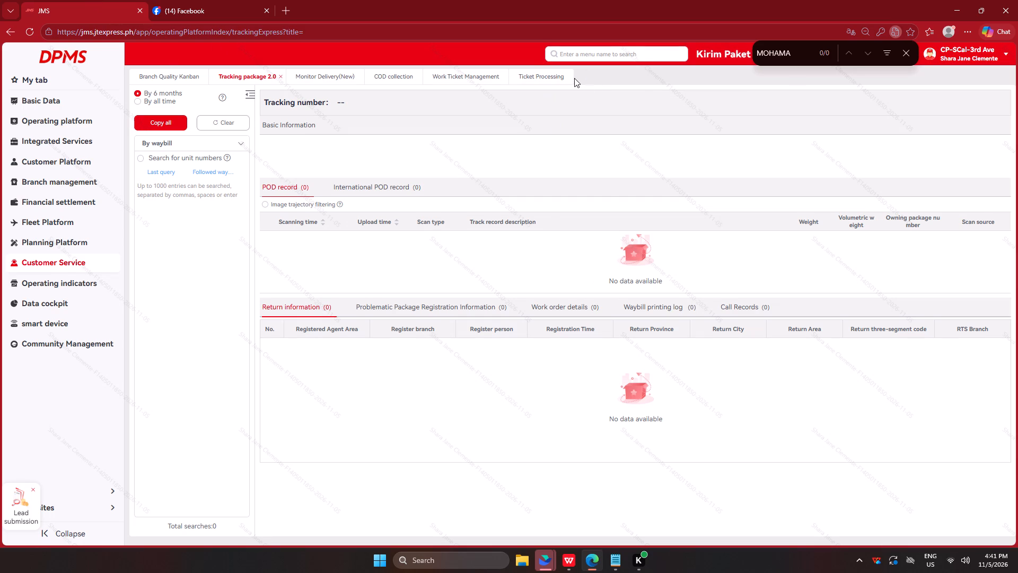
{"action": "left_click", "coordinate": [568, 76]}
{"action": "left_click", "coordinate": [476, 75]}
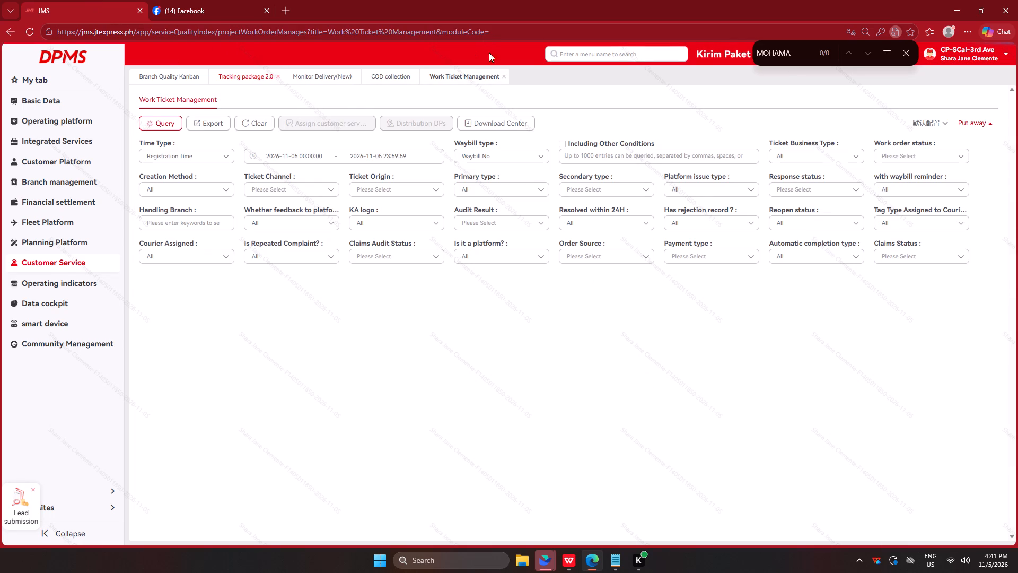
{"action": "left_click", "coordinate": [502, 76]}
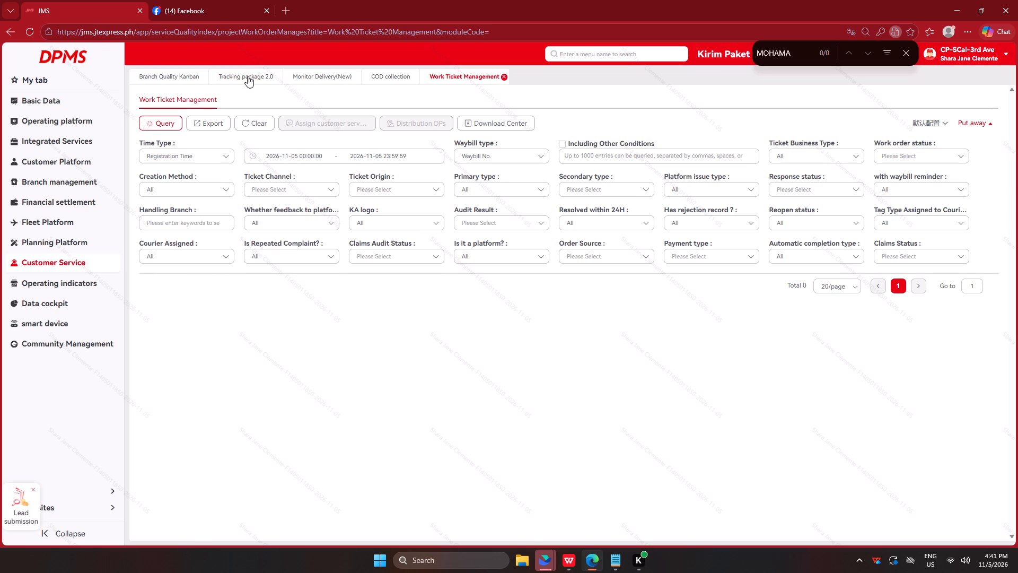
Find EMIL in the Monitor Delivery(New) summary and open courier Leoncito's Currently Not POD parcel details.
{"action": "left_click", "coordinate": [314, 74]}
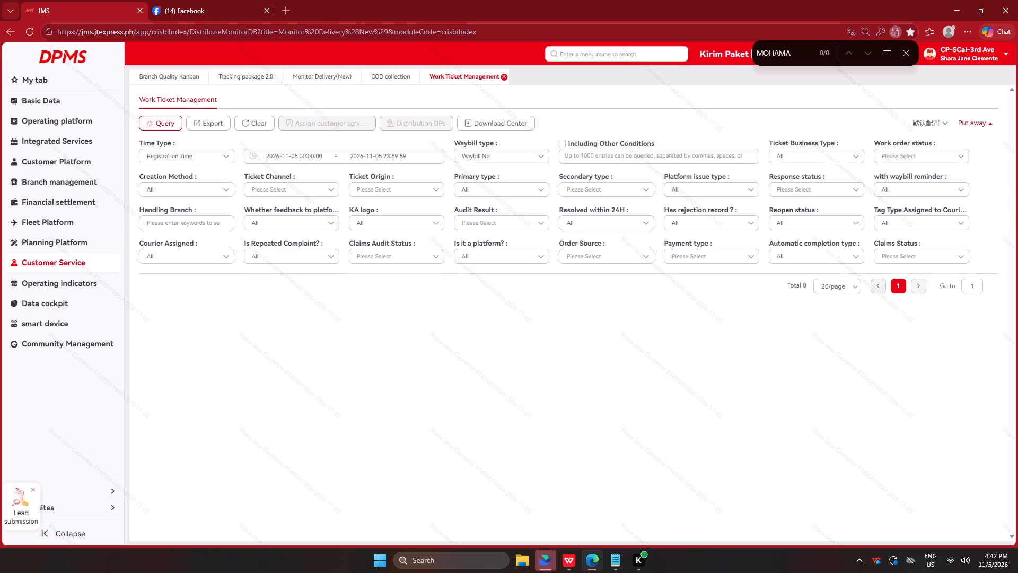
{"action": "left_click", "coordinate": [309, 74]}
{"action": "left_click", "coordinate": [153, 92]}
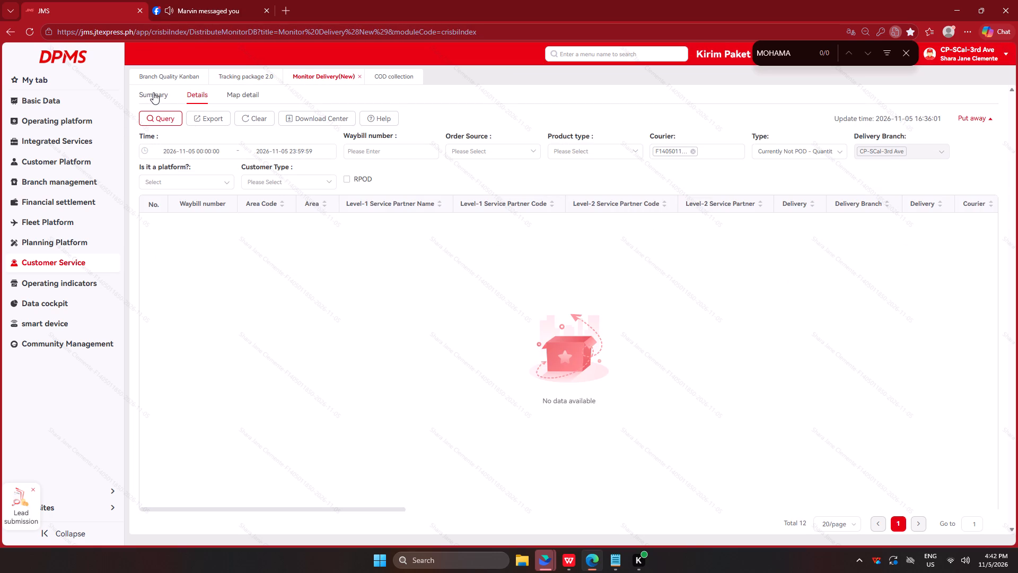
{"action": "left_click", "coordinate": [152, 93]}
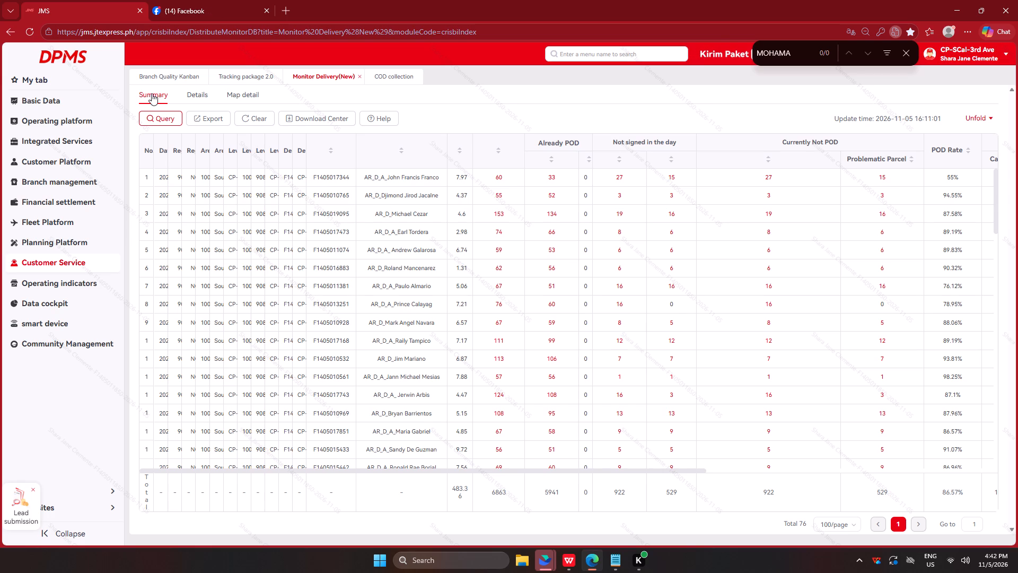
{"action": "left_click_drag", "start_coordinate": [808, 51], "coordinate": [734, 60]}
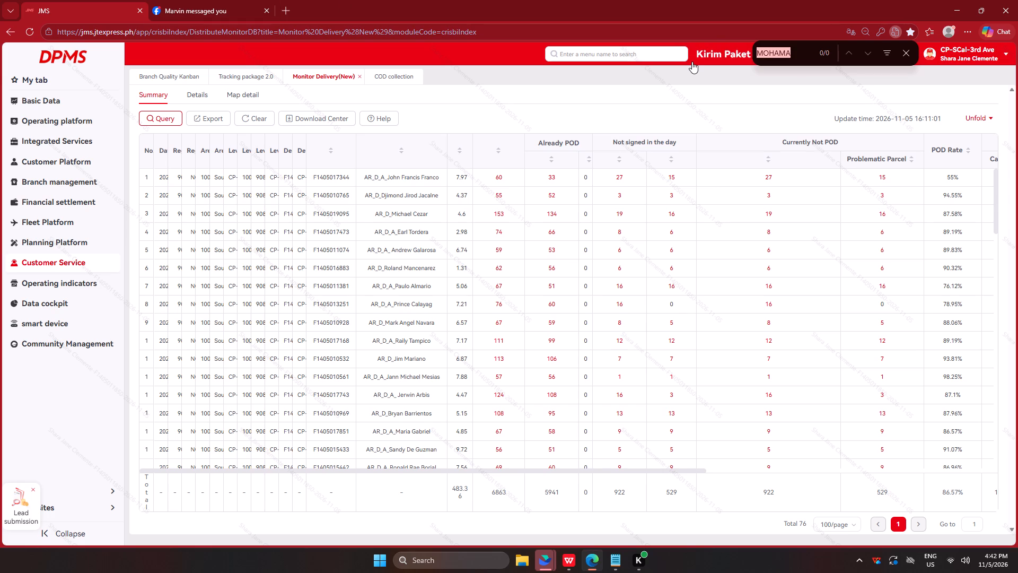
{"action": "key", "text": "BackSpace"}
{"action": "key", "text": "BackSpace"}
{"action": "key", "text": "BackSpace"}
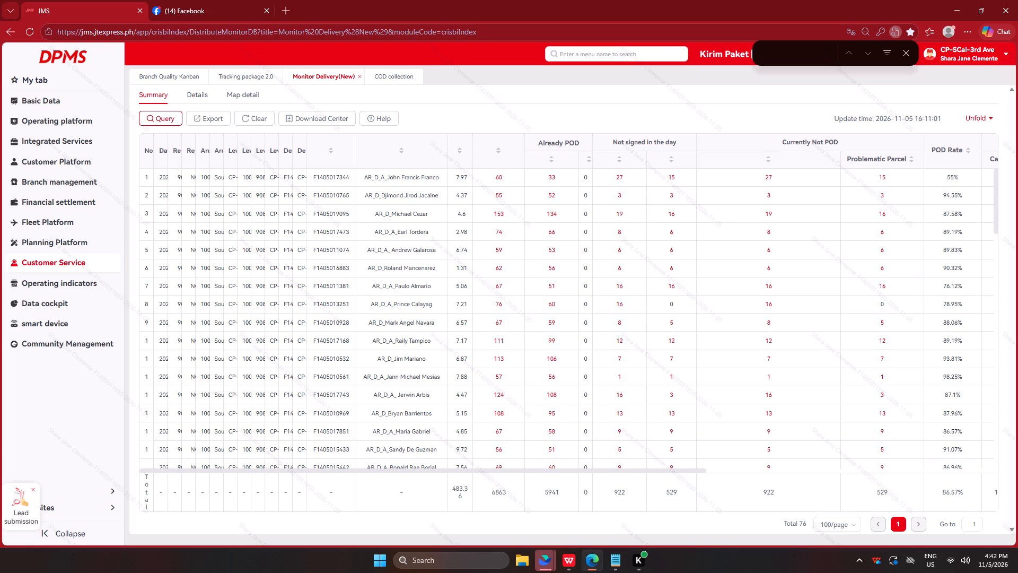
{"action": "key", "text": "m"}
{"action": "key", "text": "BackSpace"}
{"action": "type", "text": "EMAI"}
{"action": "key", "text": "BackSpace"}
{"action": "key", "text": "BackSpace"}
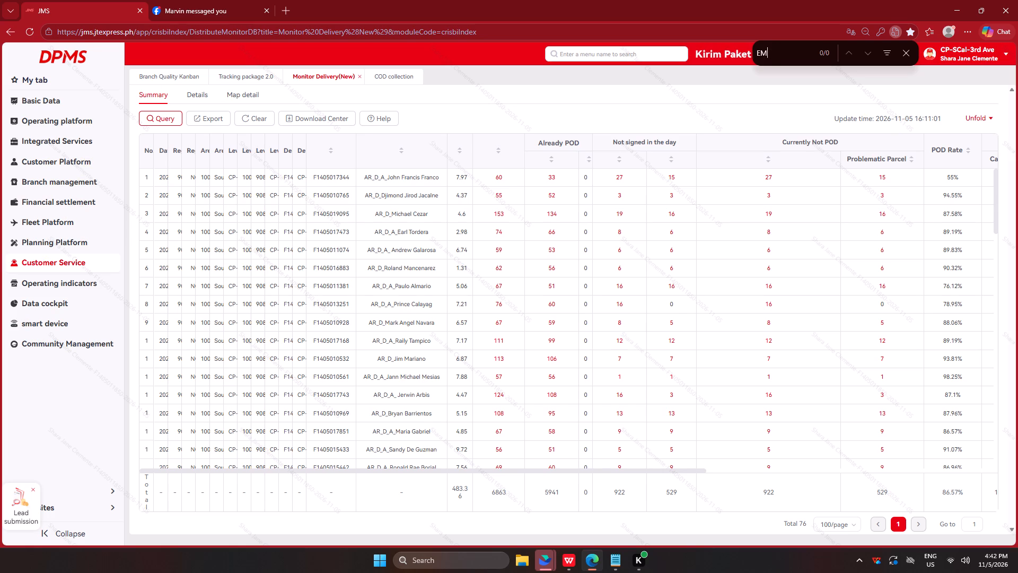
{"action": "type", "text": "IL"}
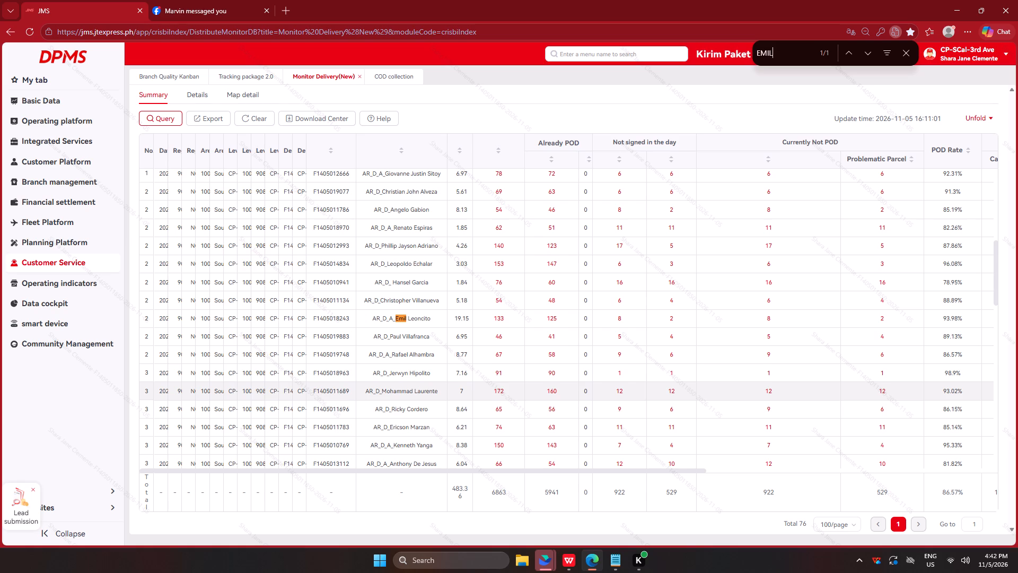
{"action": "left_click", "coordinate": [769, 318]}
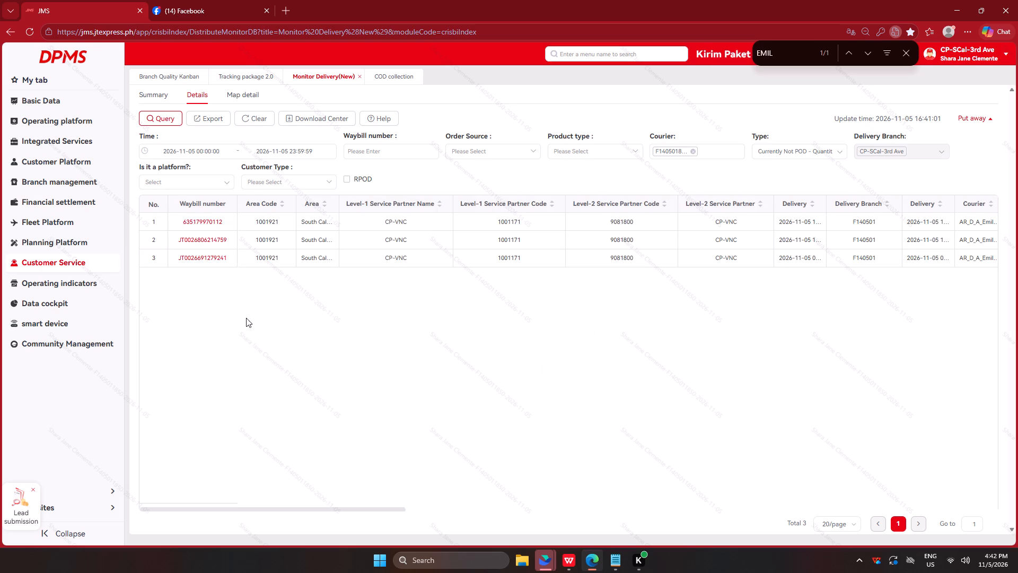
Extract Leoncito's three waybill numbers with Image to text and query them in Tracking package 2.0.
{"action": "key", "text": "ctrl+shift+a"}
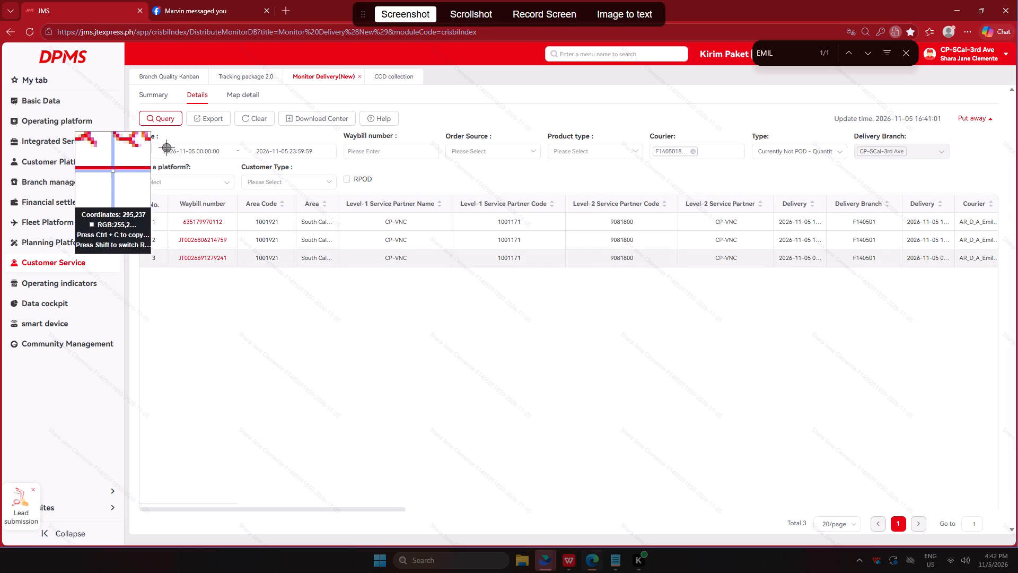
{"action": "left_click_drag", "start_coordinate": [171, 216], "coordinate": [229, 265]}
{"action": "left_click", "coordinate": [593, 13]}
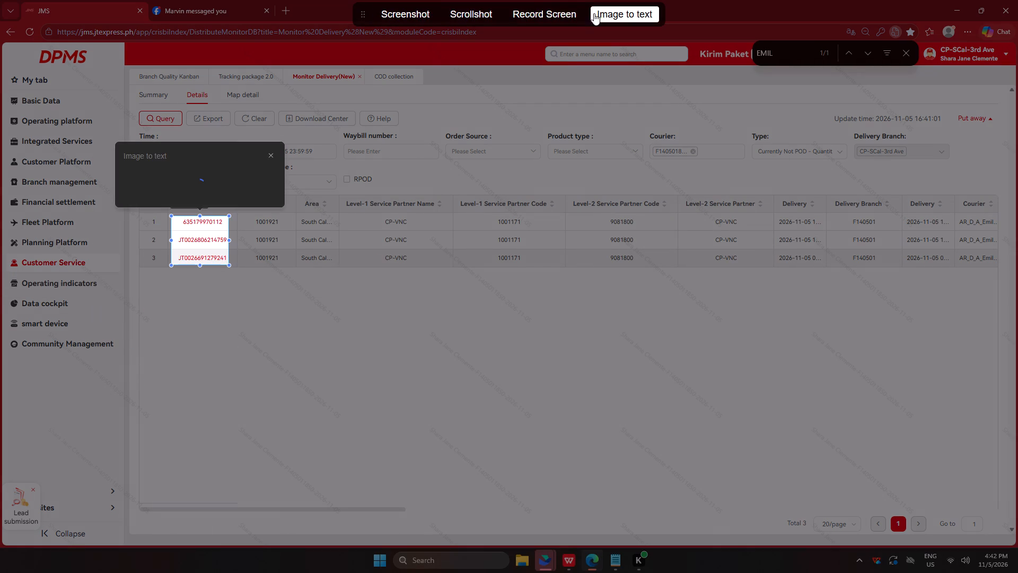
{"action": "left_click", "coordinate": [261, 187]}
{"action": "left_click", "coordinate": [239, 72]}
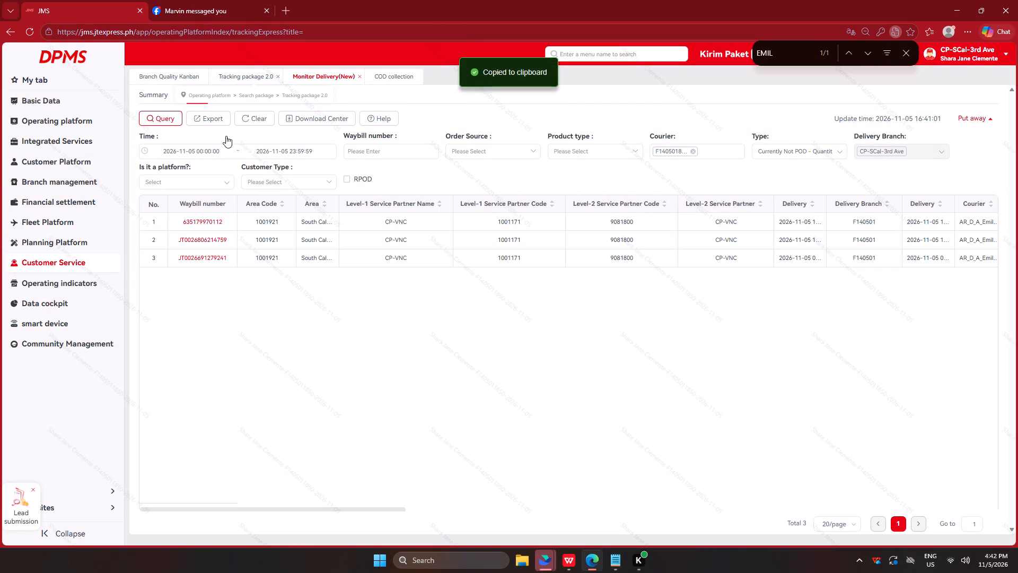
{"action": "left_click", "coordinate": [202, 279]}
{"action": "key", "text": "ctrl+v"}
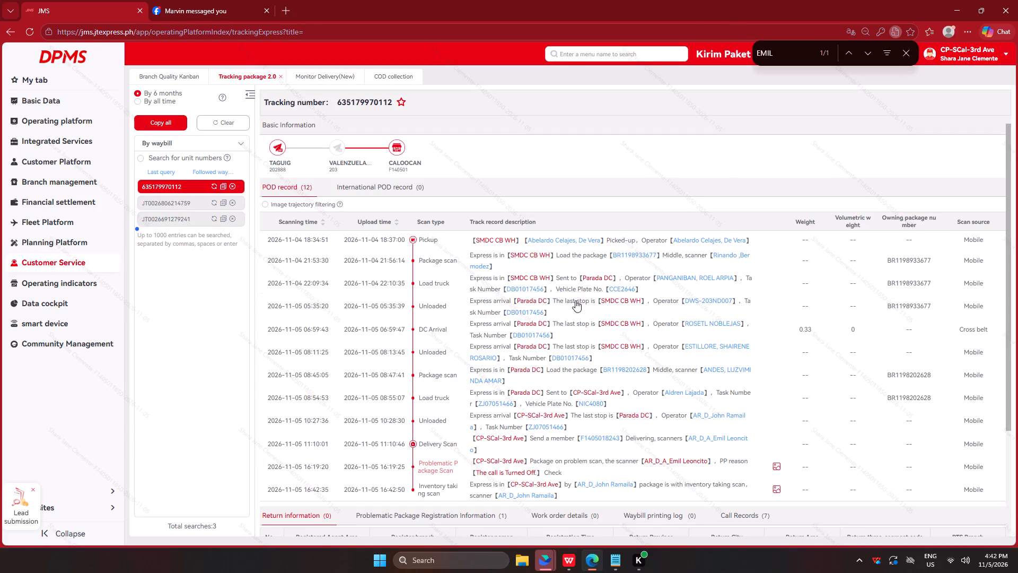
{"action": "left_click", "coordinate": [182, 199]}
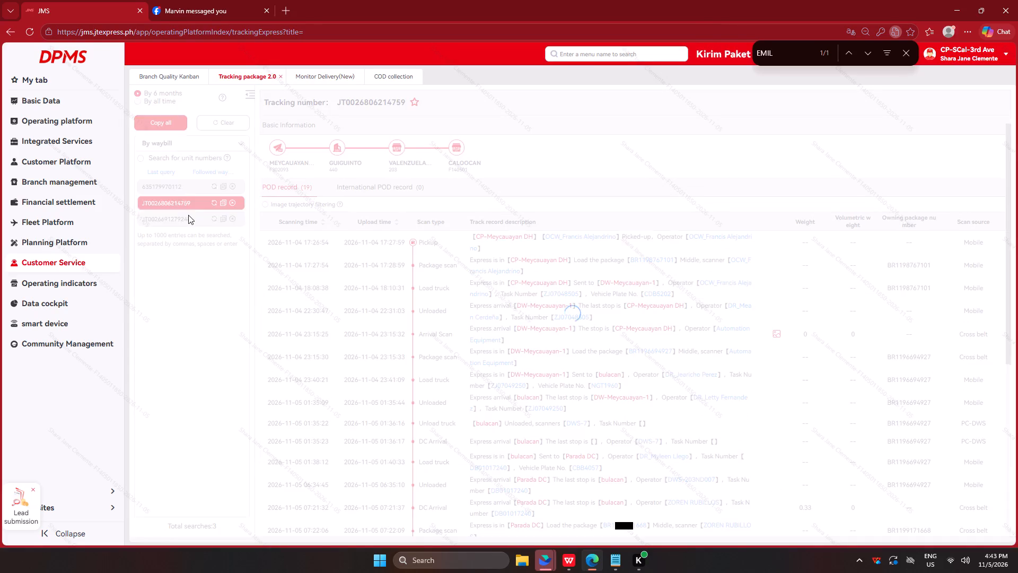
{"action": "scroll", "coordinate": [636, 277], "scroll_direction": "down", "scroll_amount": 6}
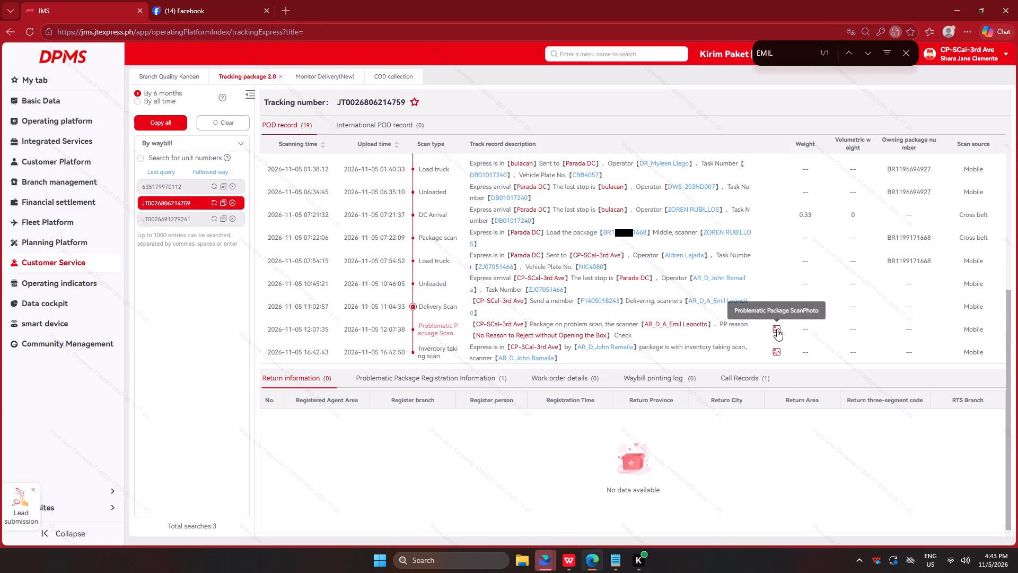
{"action": "left_click", "coordinate": [777, 329]}
{"action": "left_click", "coordinate": [355, 209]}
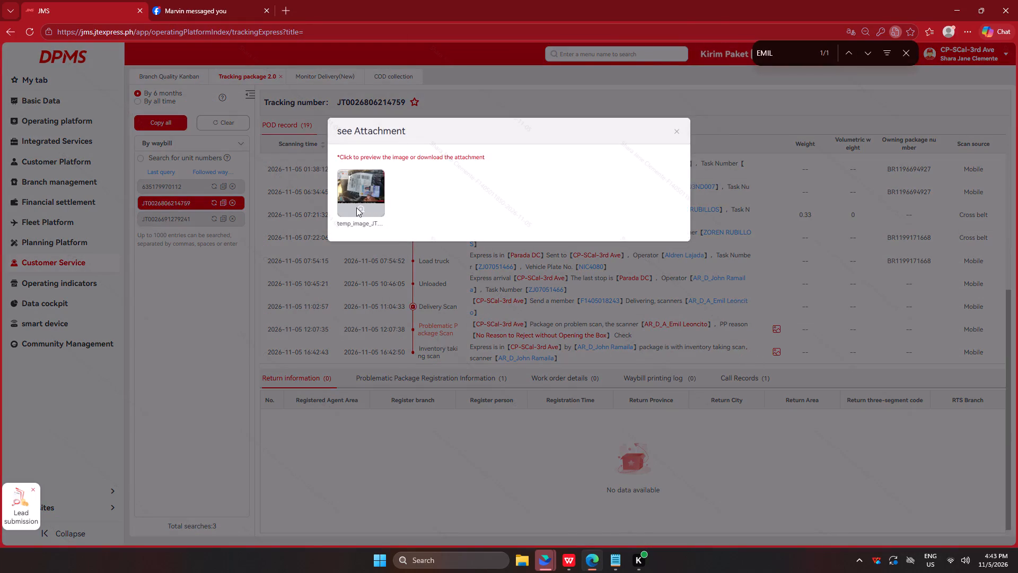
{"action": "double_click", "coordinate": [356, 207]}
{"action": "double_click", "coordinate": [775, 319]}
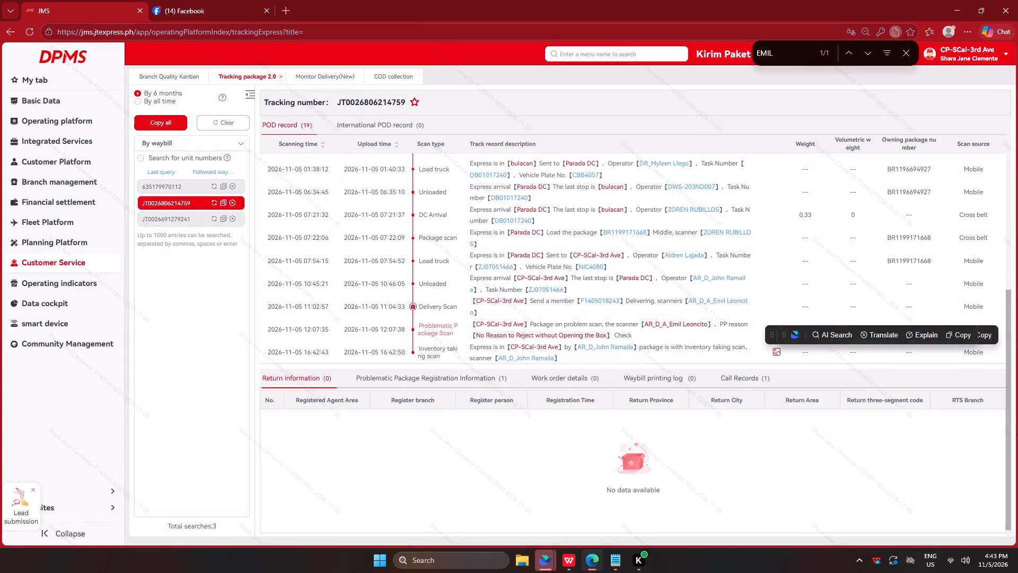
{"action": "left_click", "coordinate": [173, 221]}
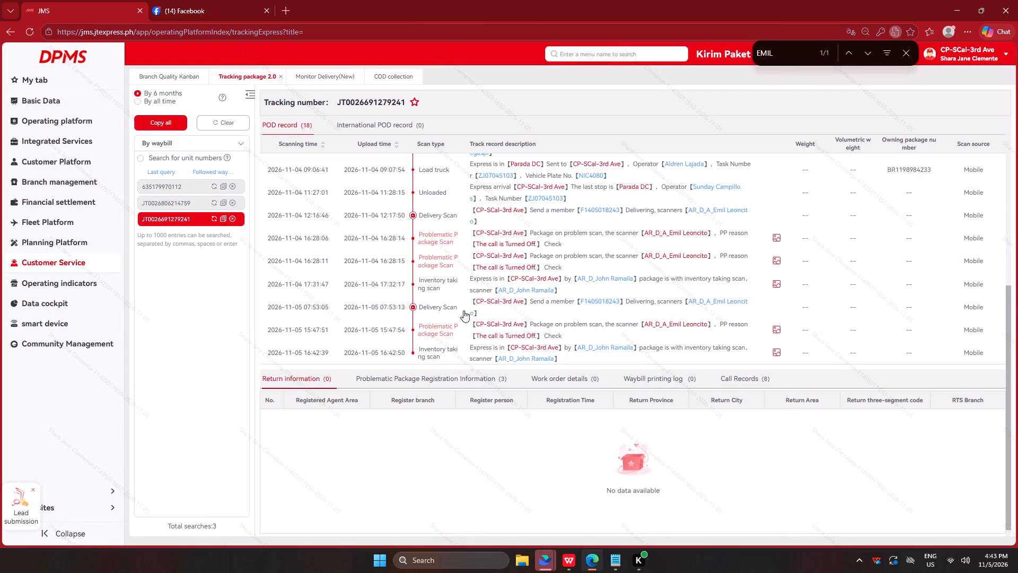
{"action": "key", "text": "alt+Tab"}
{"action": "left_click", "coordinate": [561, 566]}
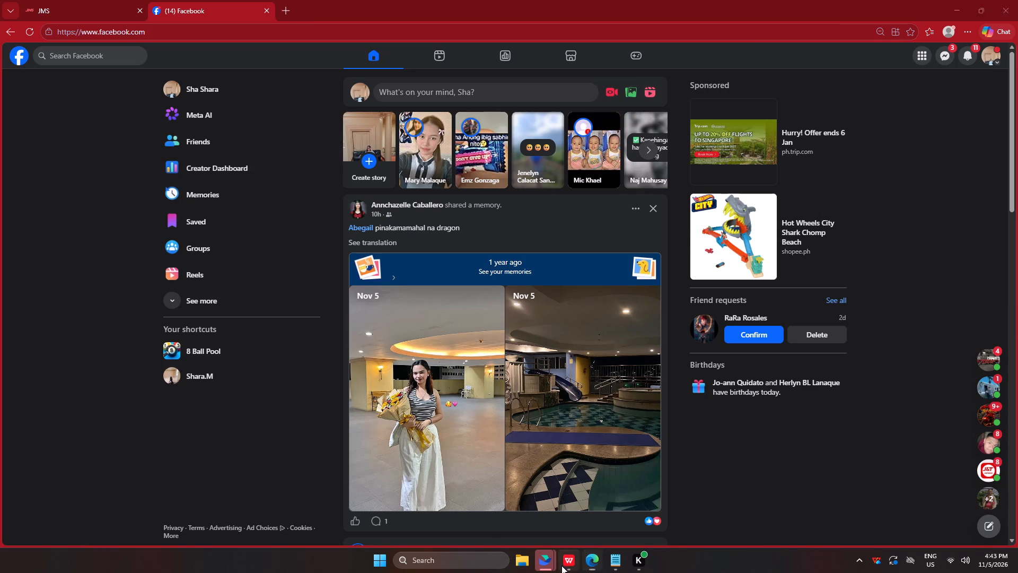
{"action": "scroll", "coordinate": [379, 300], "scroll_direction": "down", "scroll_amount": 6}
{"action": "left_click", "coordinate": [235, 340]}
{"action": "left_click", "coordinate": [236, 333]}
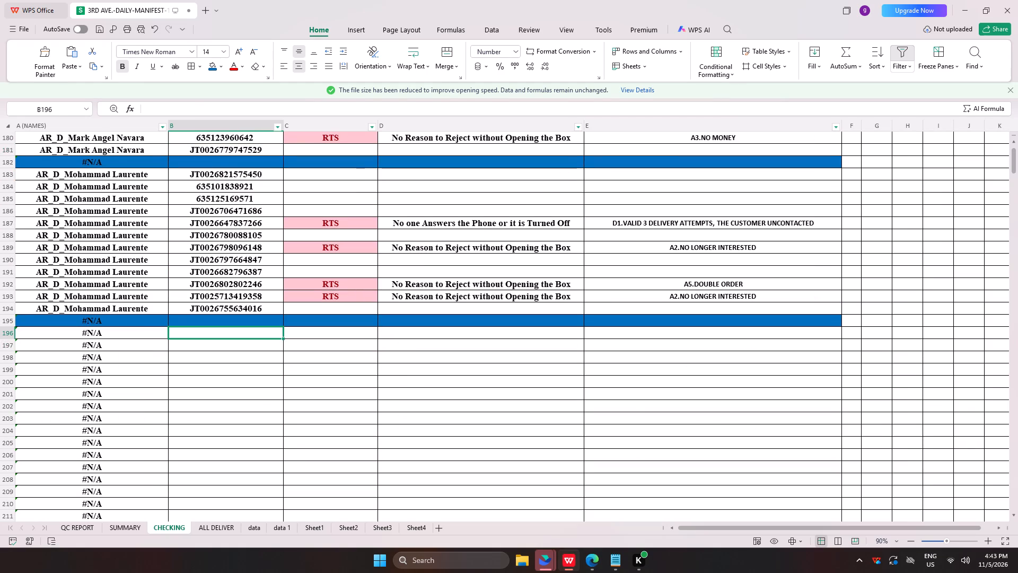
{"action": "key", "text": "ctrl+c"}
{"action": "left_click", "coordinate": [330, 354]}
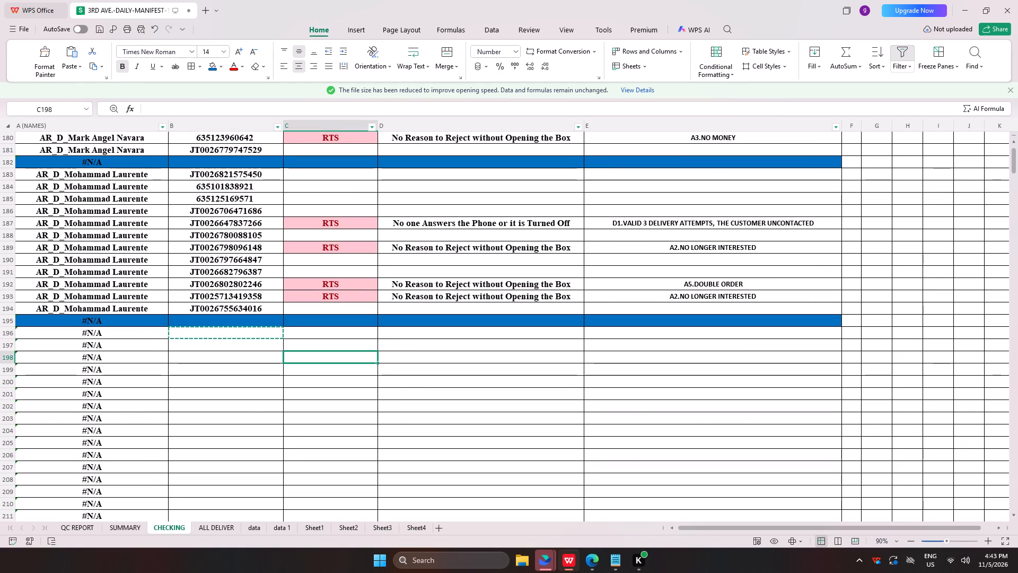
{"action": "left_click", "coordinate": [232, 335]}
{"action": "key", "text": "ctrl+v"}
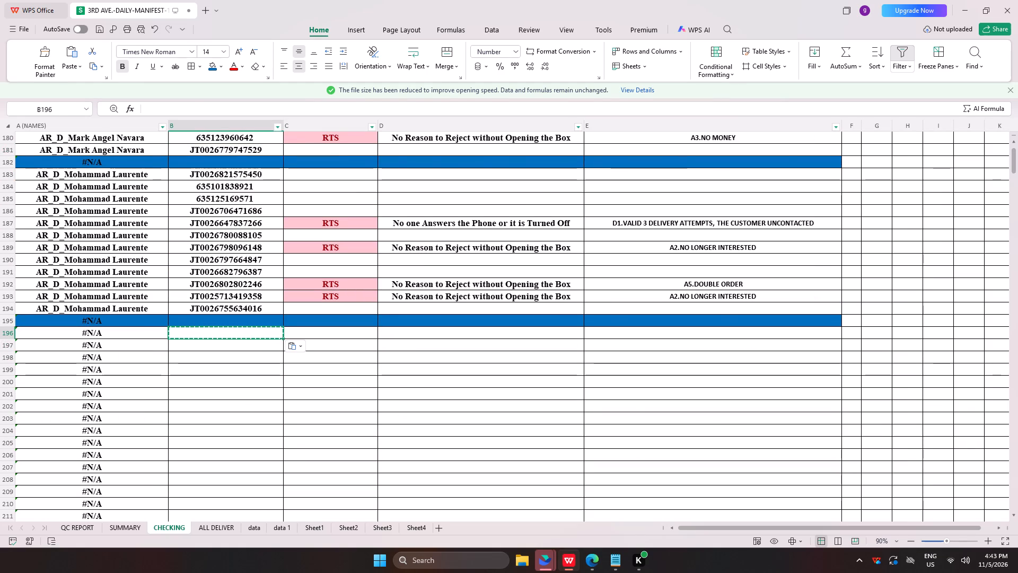
Copy all of Leoncito's waybill numbers from Tracking package 2.0 and paste them into the CHECKING sheet starting at B196.
{"action": "key", "text": "alt+Tab"}
{"action": "left_click", "coordinate": [92, 1]}
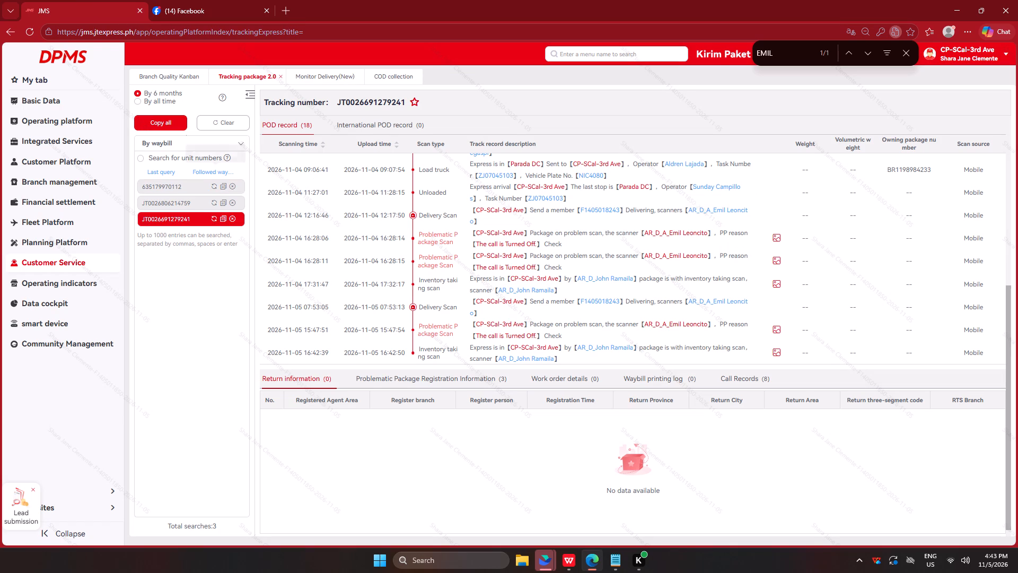
{"action": "left_click", "coordinate": [148, 115]}
{"action": "key", "text": "alt+Tab"}
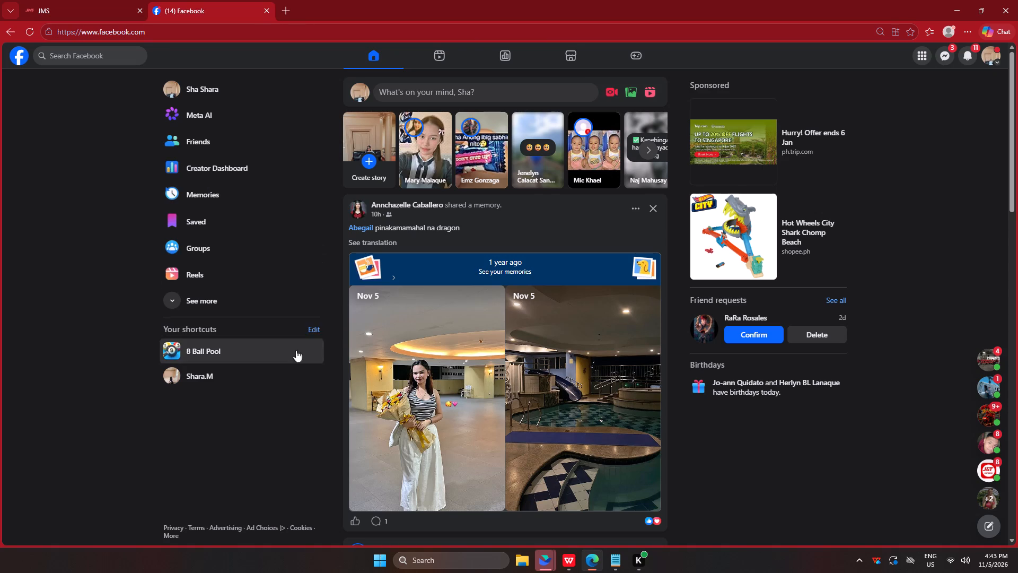
{"action": "left_click", "coordinate": [578, 563]}
{"action": "left_click", "coordinate": [206, 334]}
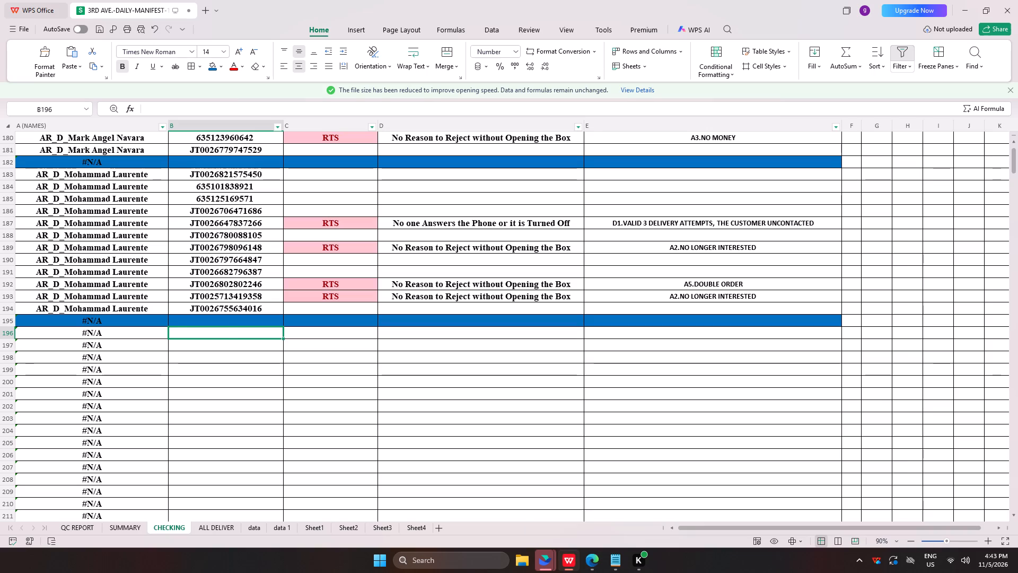
{"action": "key", "text": "ctrl+v"}
Fill A199:E199 with blue as the separator row below Leoncito's waybills.
{"action": "left_click_drag", "start_coordinate": [78, 371], "coordinate": [679, 372]}
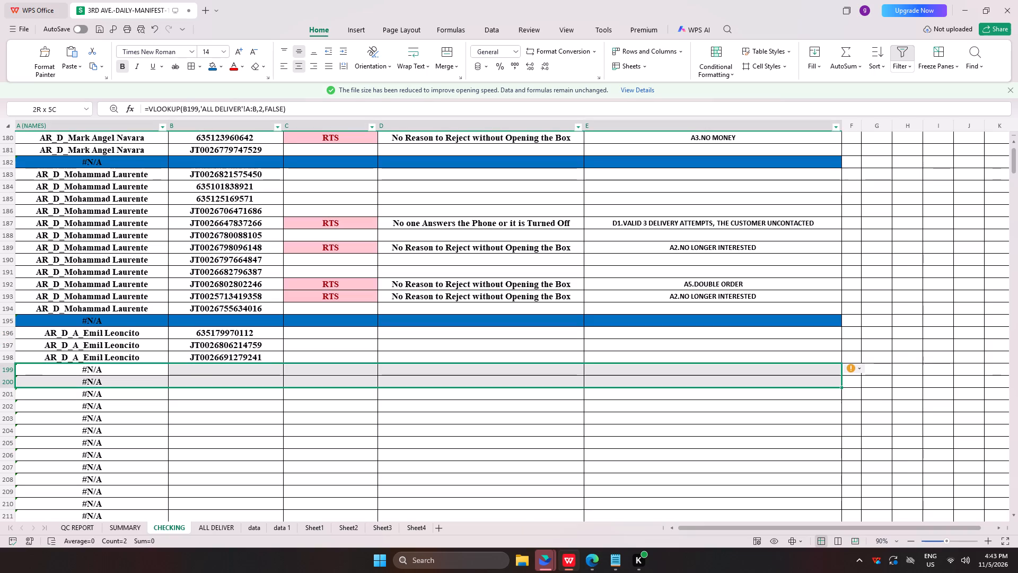
{"action": "left_click_drag", "start_coordinate": [679, 372], "coordinate": [694, 368]}
{"action": "left_click", "coordinate": [206, 67]}
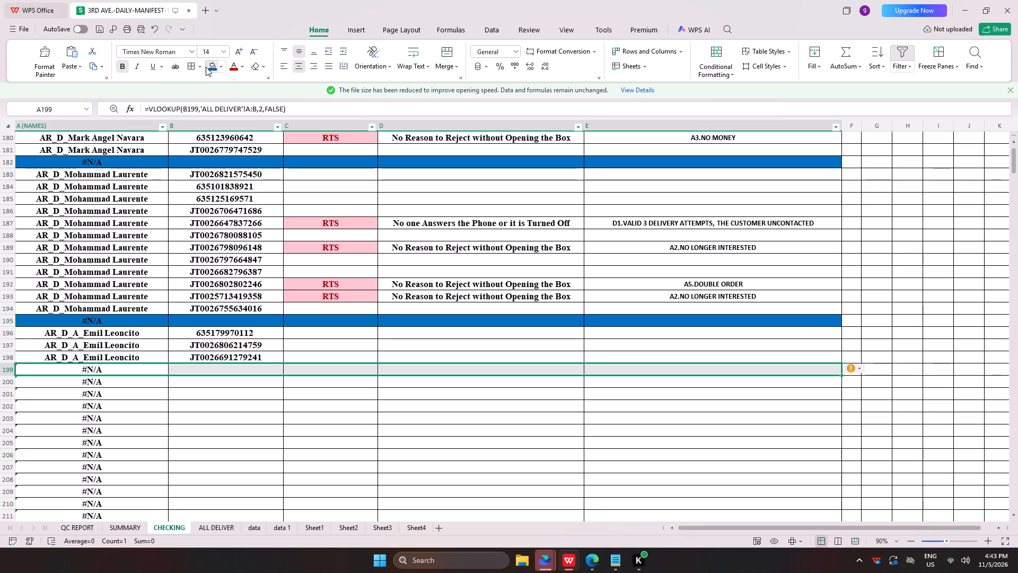
{"action": "left_click_drag", "start_coordinate": [310, 294], "coordinate": [445, 302]}
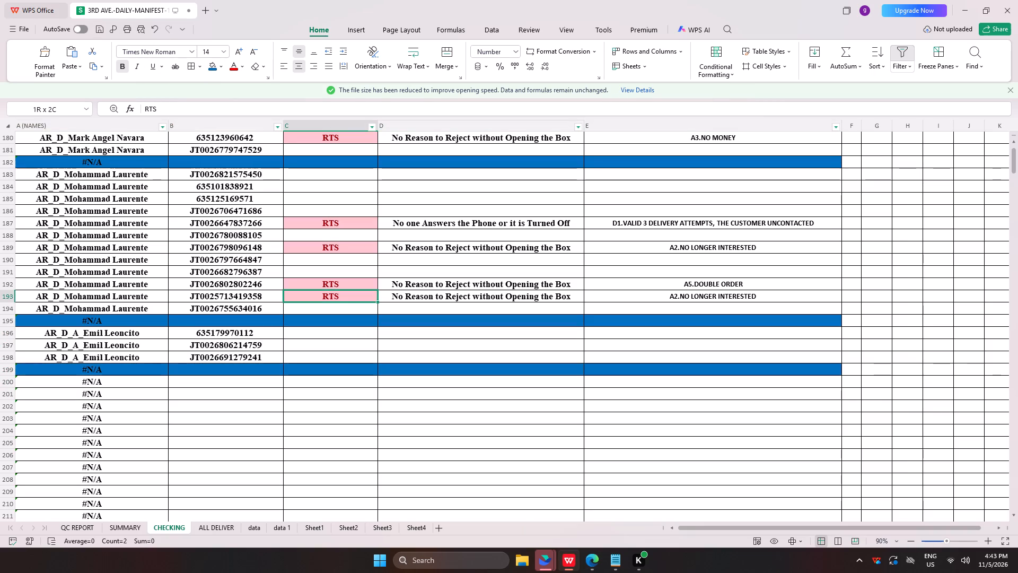
{"action": "left_click_drag", "start_coordinate": [445, 302], "coordinate": [447, 302]}
{"action": "key", "text": "ctrl+c"}
{"action": "left_click", "coordinate": [310, 344]}
{"action": "key", "text": "ctrl+v"}
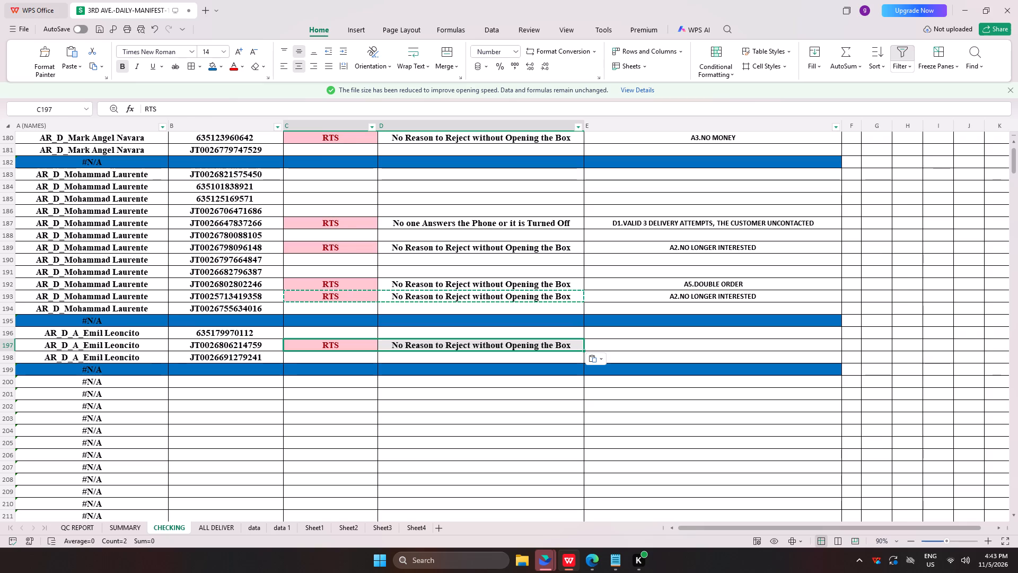
{"action": "left_click", "coordinate": [327, 383]}
Switch to JMS and query COD collection for rider Leoncito, searching the Pod Rider filter for EMIL.
{"action": "key", "text": "alt+Tab"}
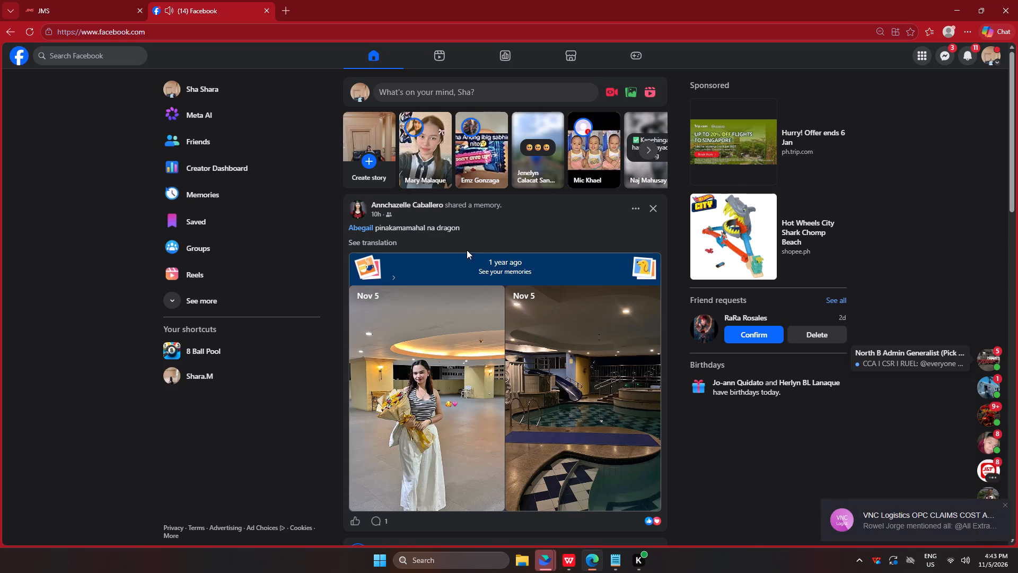
{"action": "left_click", "coordinate": [77, 0]}
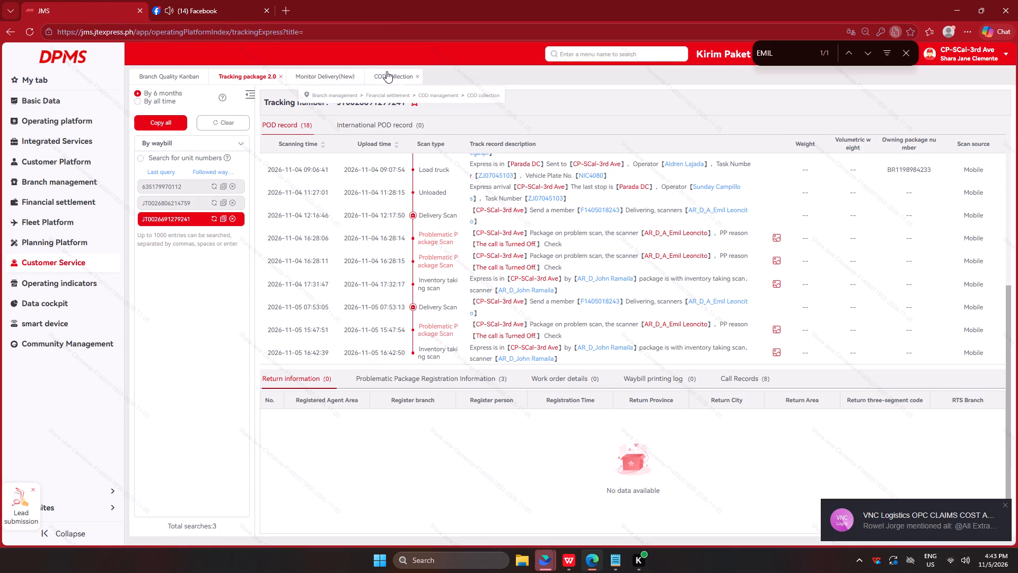
{"action": "left_click", "coordinate": [387, 71]}
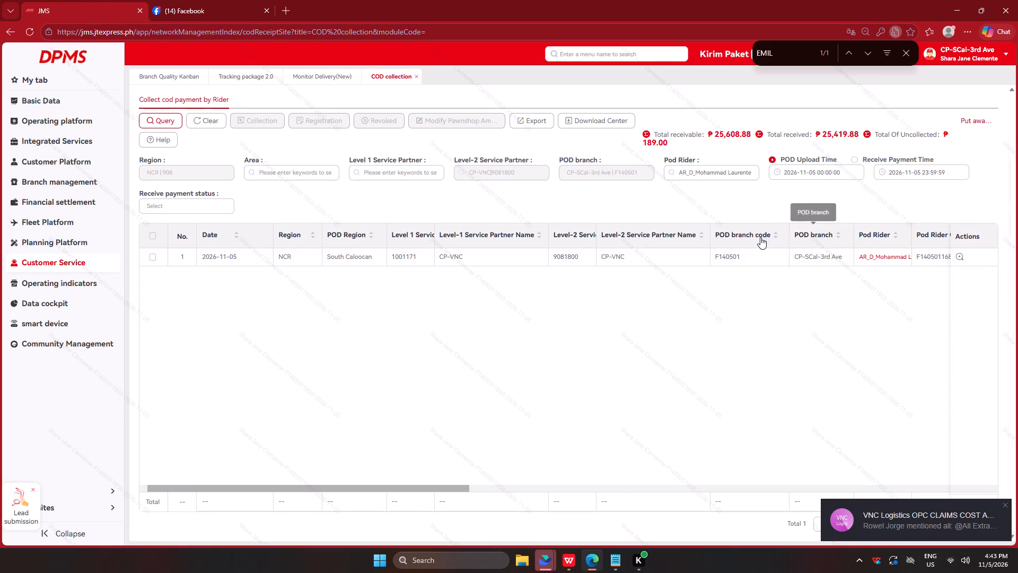
{"action": "left_click", "coordinate": [750, 170]}
{"action": "left_click", "coordinate": [734, 172]}
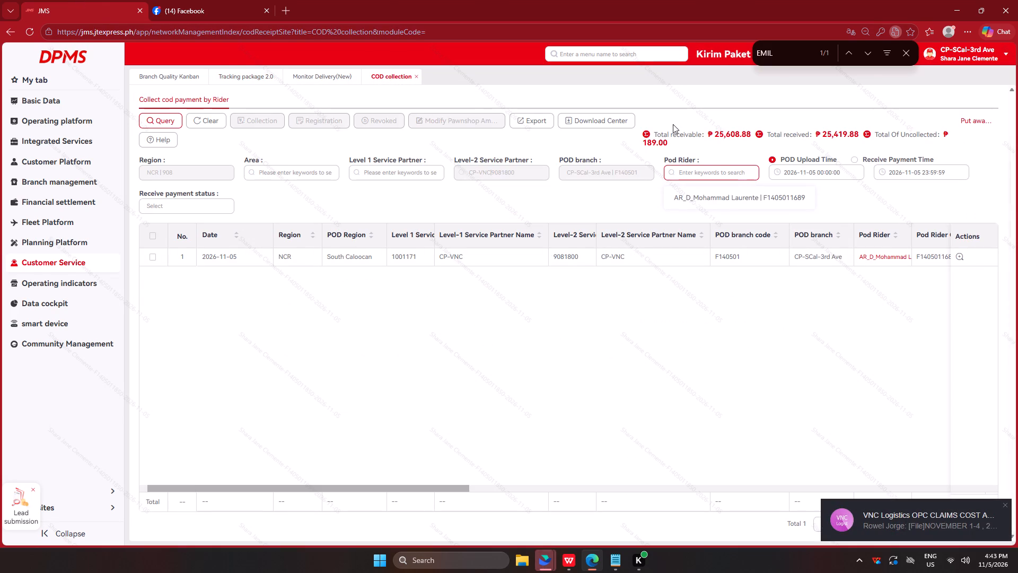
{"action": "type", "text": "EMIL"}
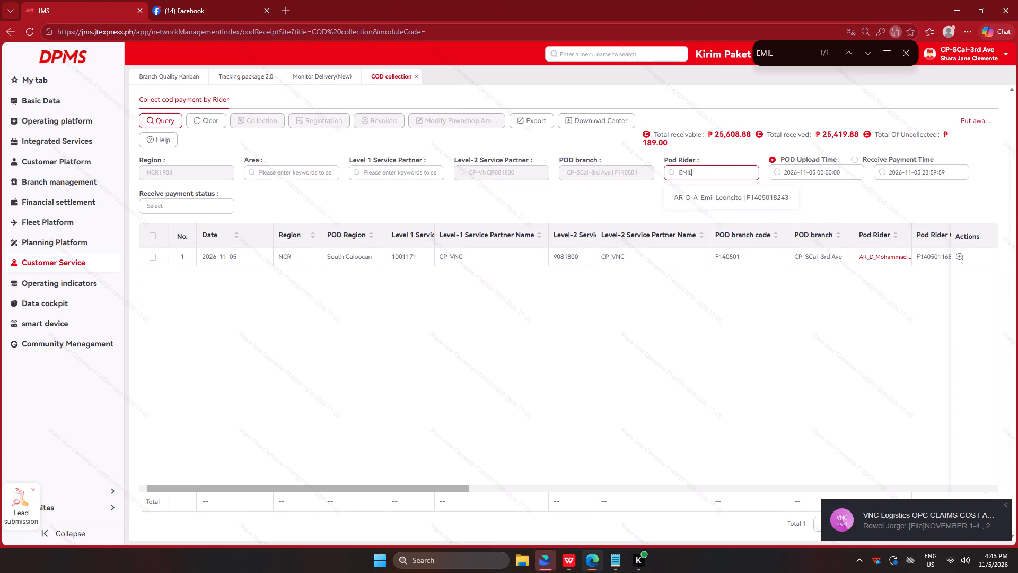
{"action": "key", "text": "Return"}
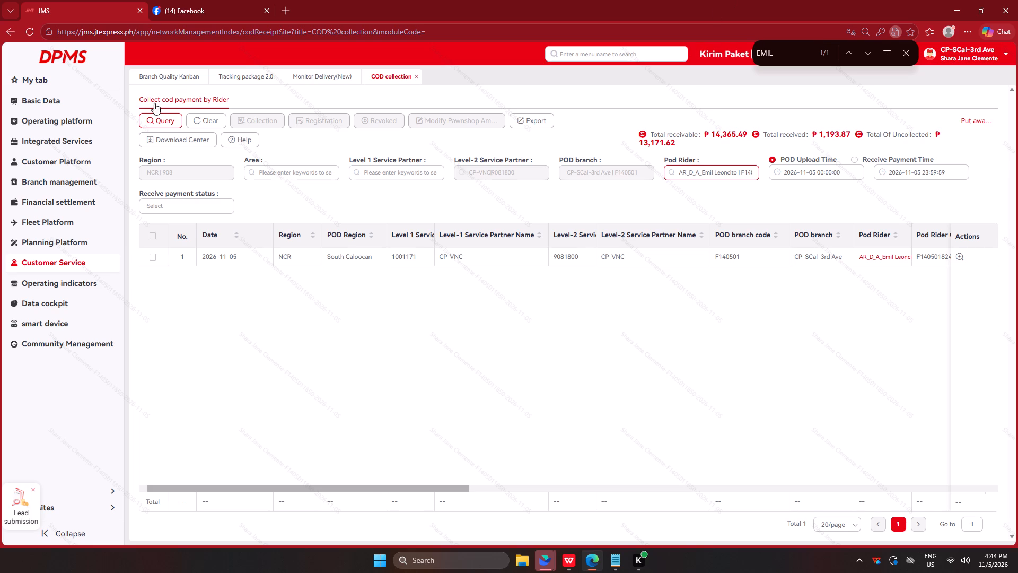
{"action": "left_click", "coordinate": [319, 72]}
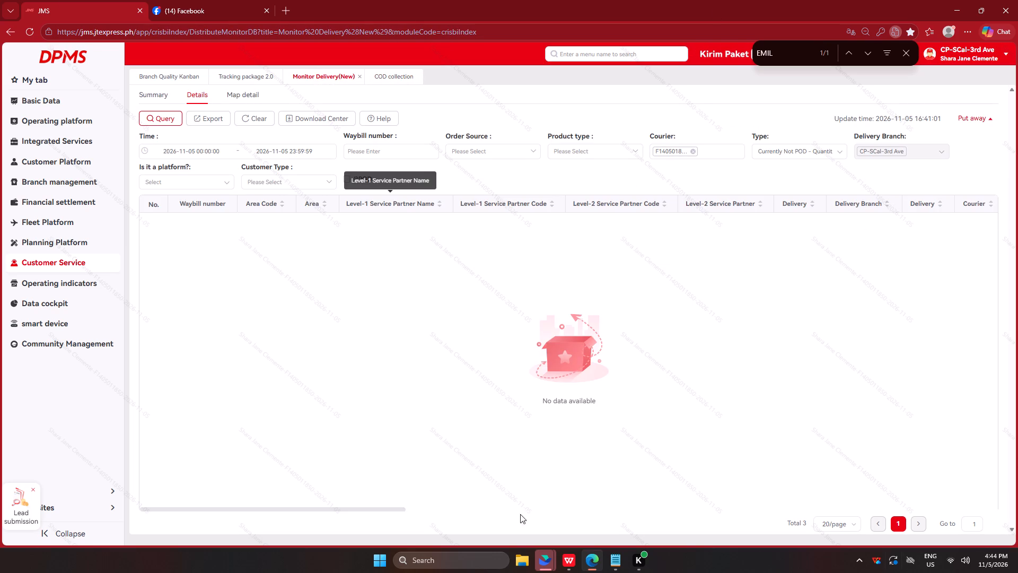
{"action": "left_click", "coordinate": [147, 97]}
{"action": "left_click_drag", "start_coordinate": [779, 52], "coordinate": [702, 56]}
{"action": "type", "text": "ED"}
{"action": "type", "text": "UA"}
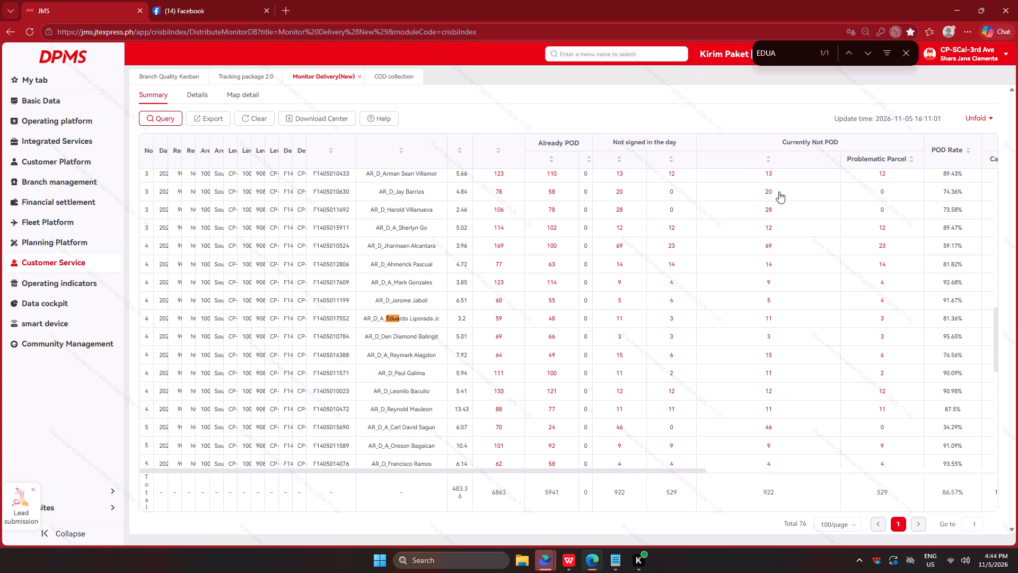
Open the Currently Not POD parcel details for courier Liporada, the EDUA match in the summary.
{"action": "left_click", "coordinate": [769, 319]}
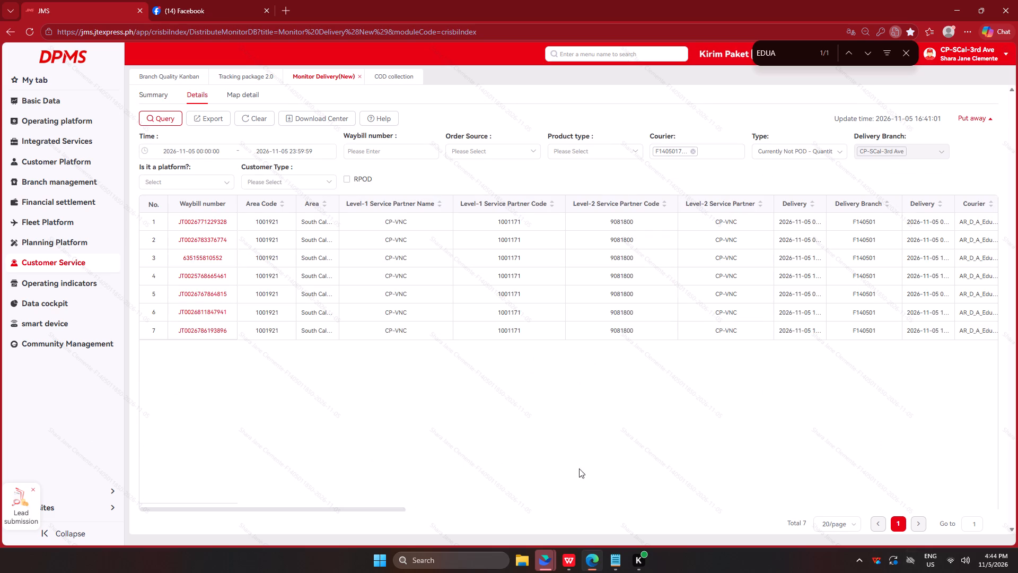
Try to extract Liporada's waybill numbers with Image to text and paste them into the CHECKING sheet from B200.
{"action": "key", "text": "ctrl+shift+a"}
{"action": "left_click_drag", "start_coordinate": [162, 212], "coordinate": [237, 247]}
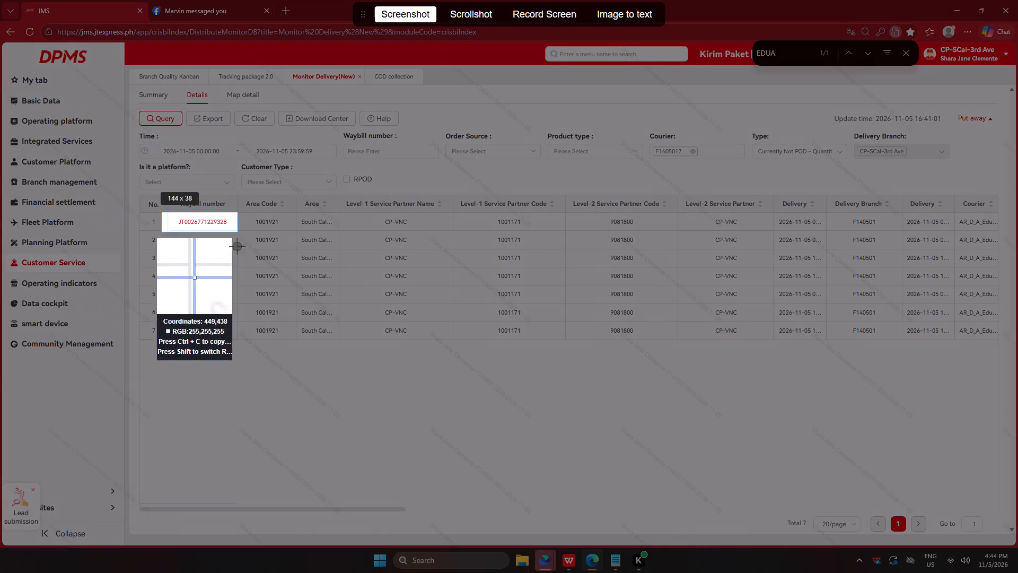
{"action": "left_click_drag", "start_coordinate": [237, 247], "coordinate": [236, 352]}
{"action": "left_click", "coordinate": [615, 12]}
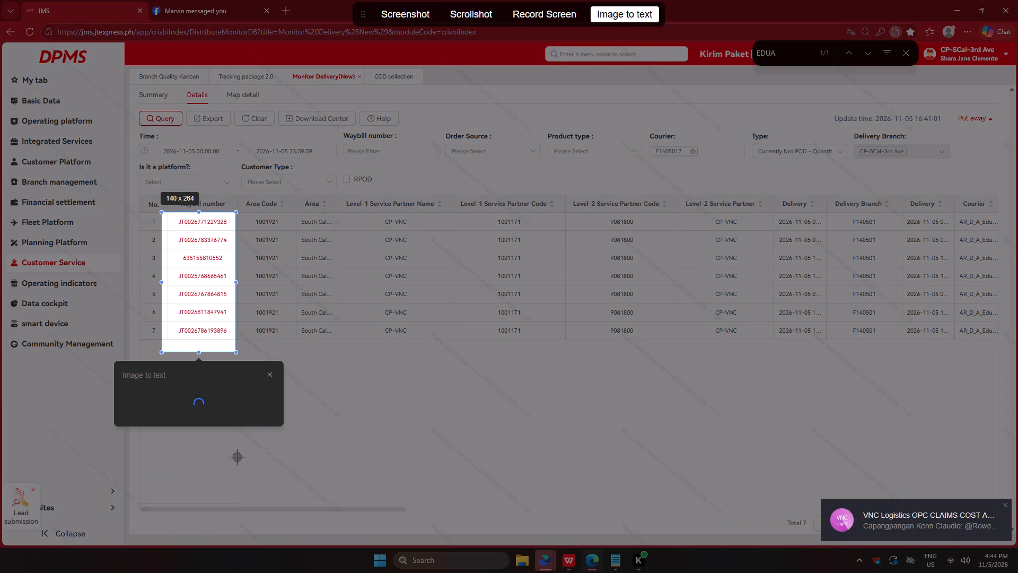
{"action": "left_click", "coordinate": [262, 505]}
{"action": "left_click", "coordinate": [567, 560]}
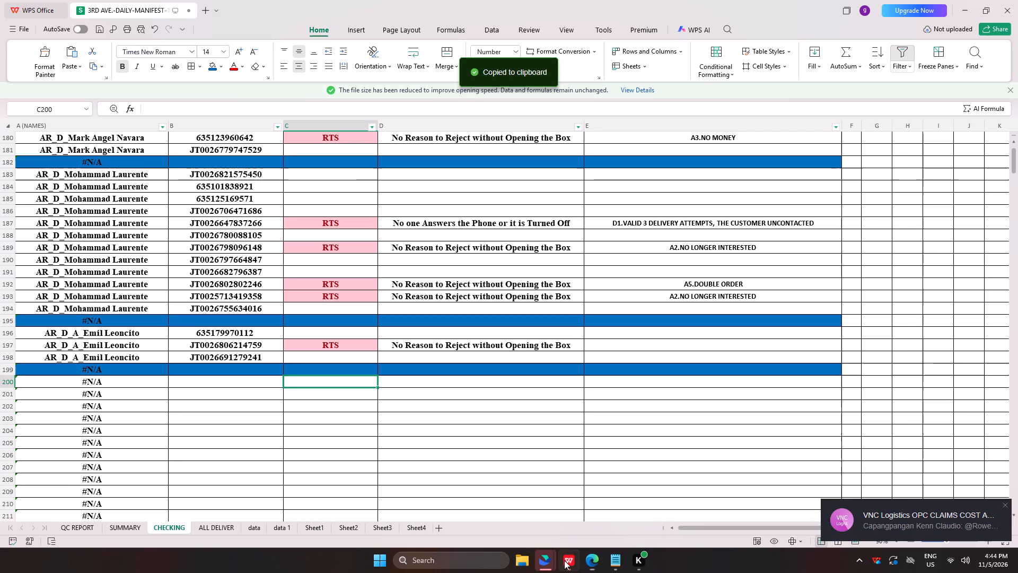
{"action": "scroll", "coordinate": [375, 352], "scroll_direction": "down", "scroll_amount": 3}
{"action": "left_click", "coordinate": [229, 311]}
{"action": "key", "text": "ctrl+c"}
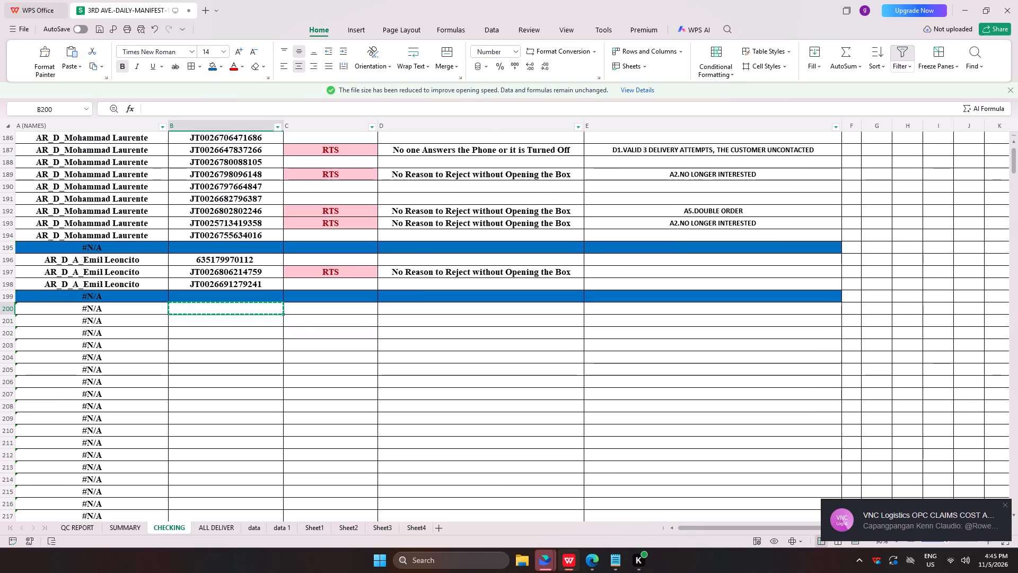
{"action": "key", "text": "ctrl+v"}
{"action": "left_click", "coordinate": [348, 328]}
Extract Liporada's seven waybill numbers from the parcel details with Image to text and paste them into the CHECKING sheet from B200.
{"action": "key", "text": "alt+Tab"}
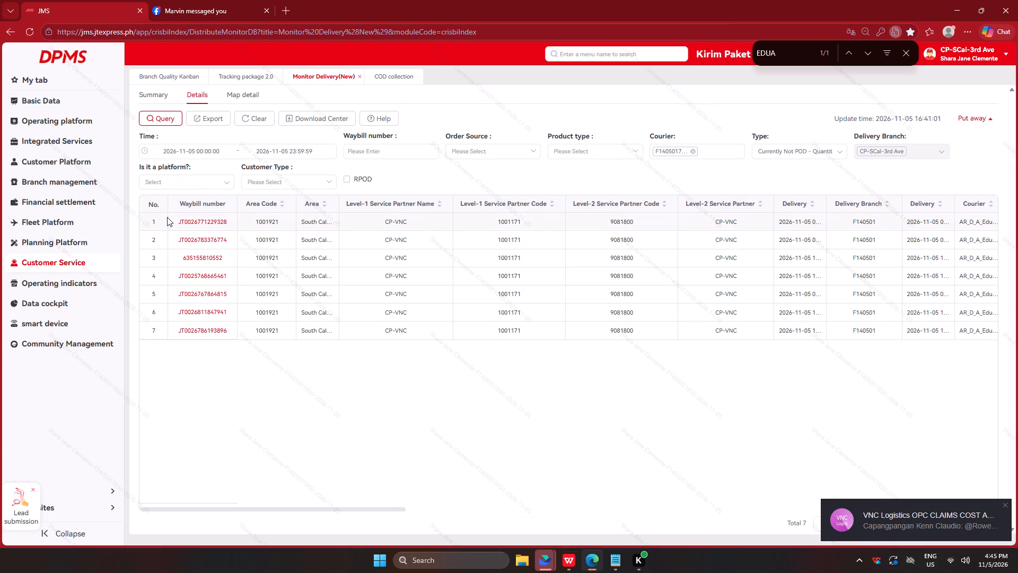
{"action": "key", "text": "ctrl+shift+a"}
{"action": "left_click_drag", "start_coordinate": [172, 212], "coordinate": [242, 334]}
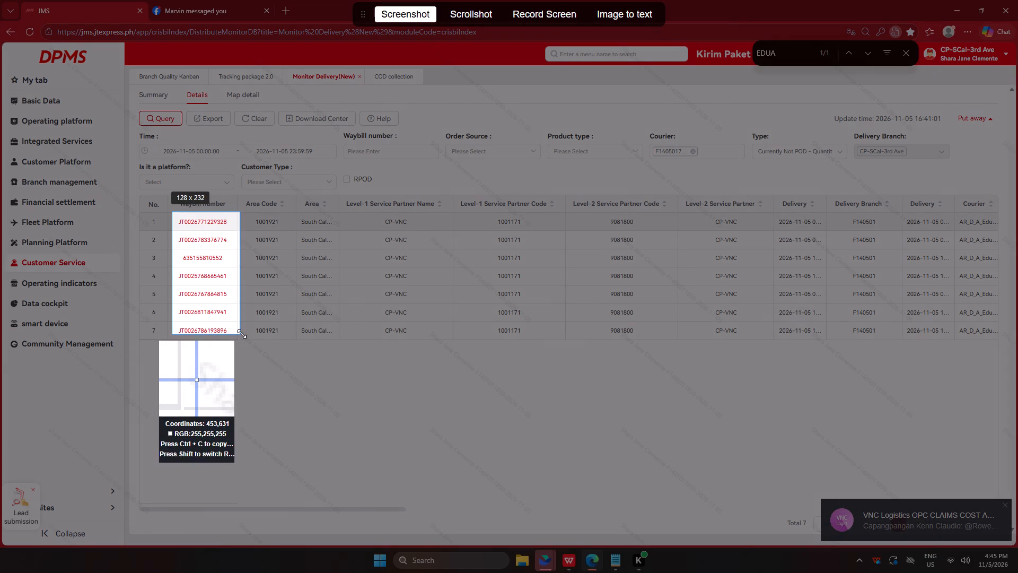
{"action": "left_click_drag", "start_coordinate": [242, 334], "coordinate": [241, 334]}
{"action": "left_click", "coordinate": [617, 17]}
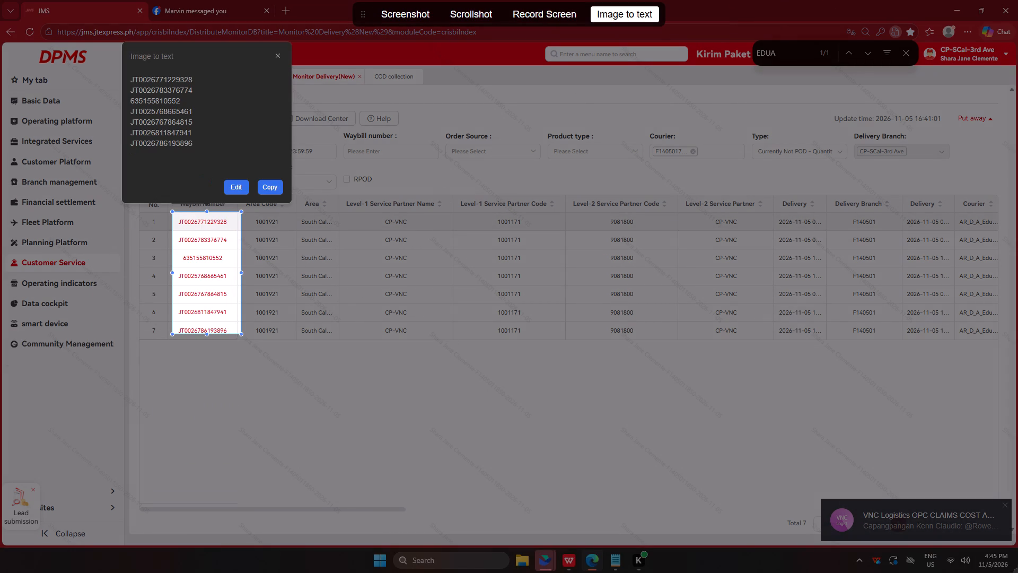
{"action": "left_click", "coordinate": [260, 178]}
{"action": "left_click", "coordinate": [260, 181]}
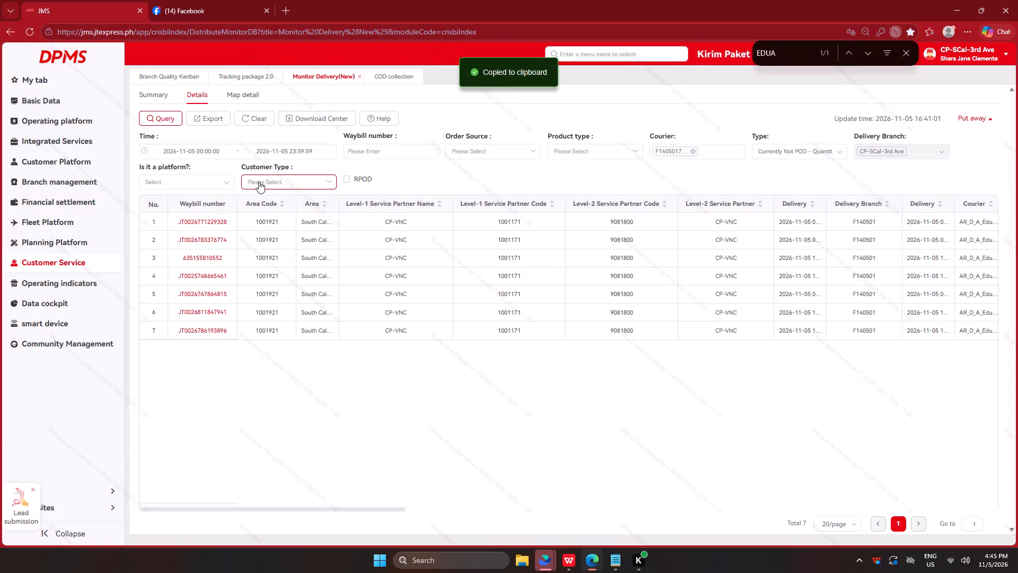
{"action": "key", "text": "alt+Tab"}
{"action": "left_click", "coordinate": [234, 303]}
{"action": "key", "text": "ctrl+v"}
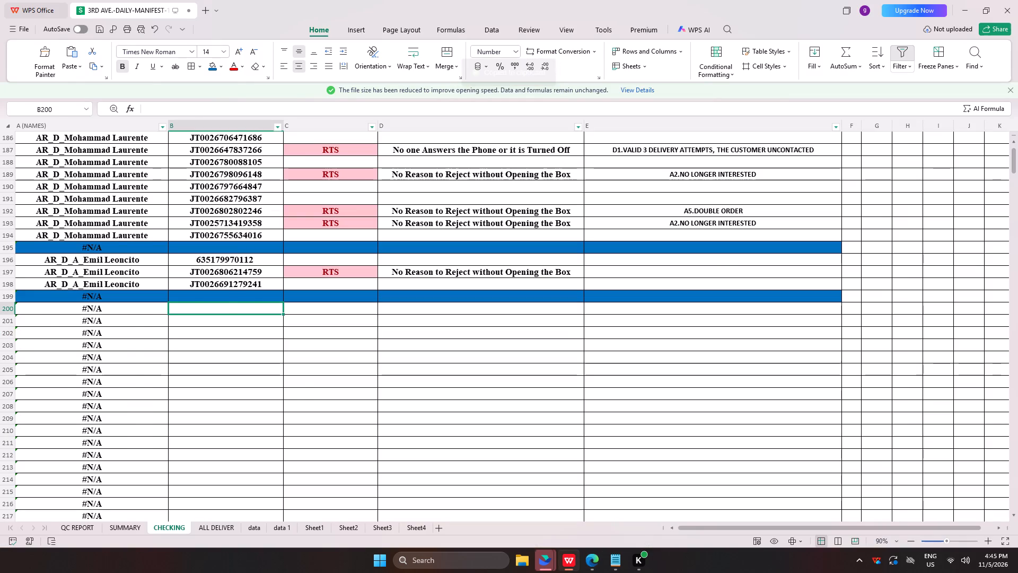
Clear the previous query in Tracking package 2.0 and query Liporada's seven copied waybill numbers.
{"action": "key", "text": "alt+Tab"}
{"action": "left_click", "coordinate": [223, 75]}
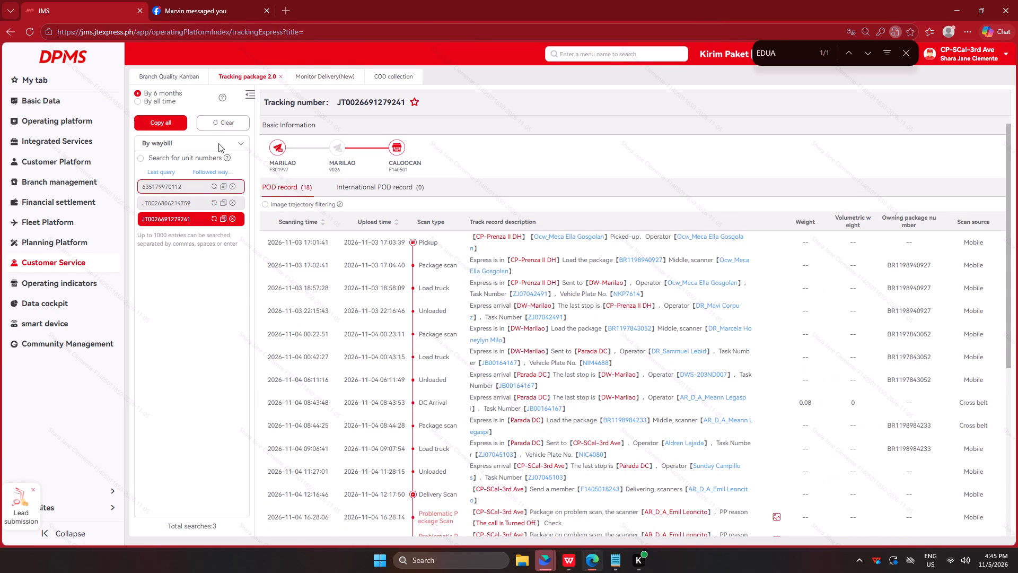
{"action": "left_click", "coordinate": [224, 123]}
{"action": "left_click", "coordinate": [200, 275]}
{"action": "key", "text": "ctrl+v"}
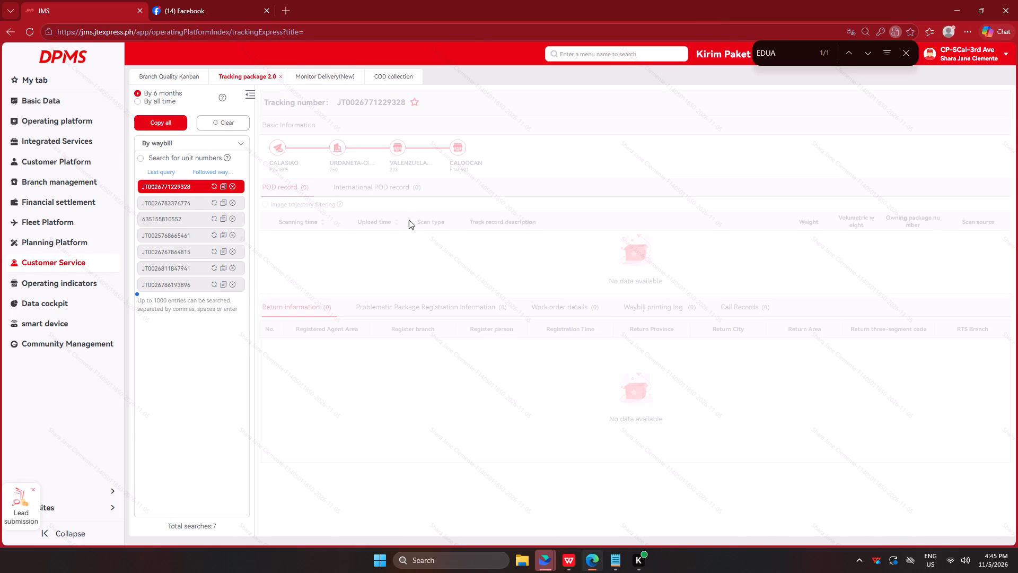
{"action": "scroll", "coordinate": [545, 266], "scroll_direction": "down", "scroll_amount": 3}
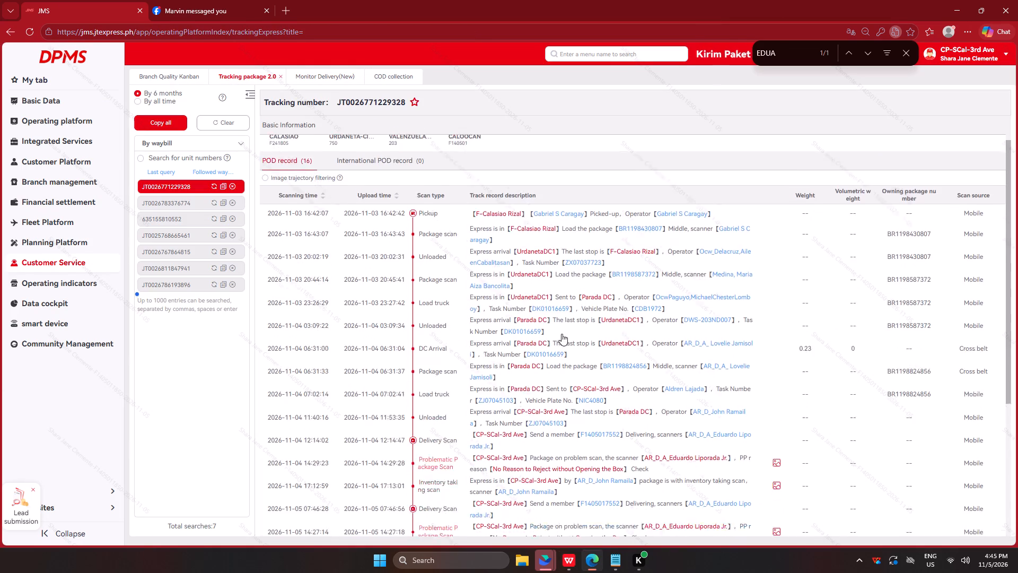
{"action": "scroll", "coordinate": [561, 334], "scroll_direction": "down", "scroll_amount": 1}
{"action": "left_click", "coordinate": [774, 343]}
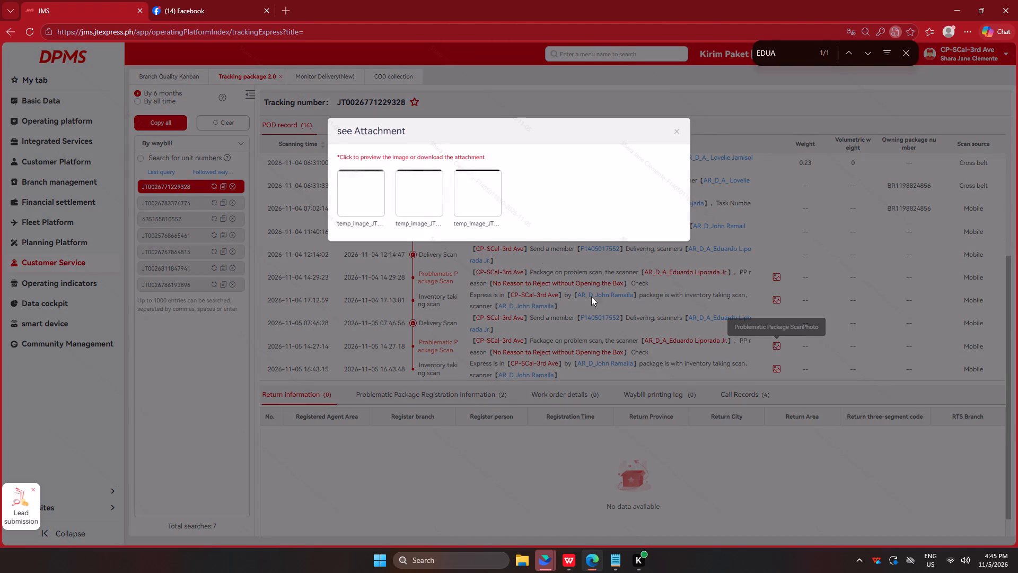
{"action": "left_click", "coordinate": [360, 211]}
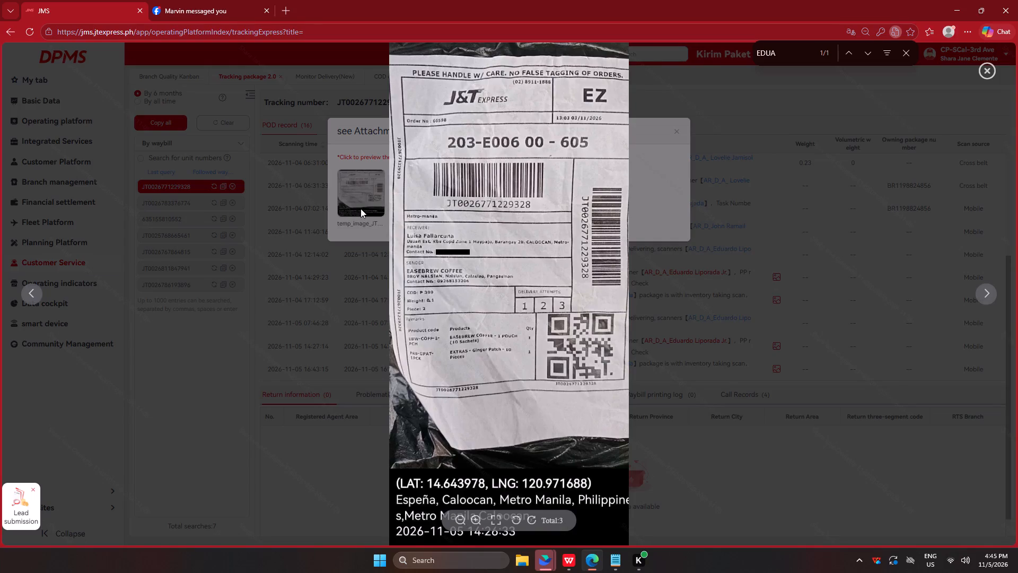
{"action": "key", "text": "Right"}
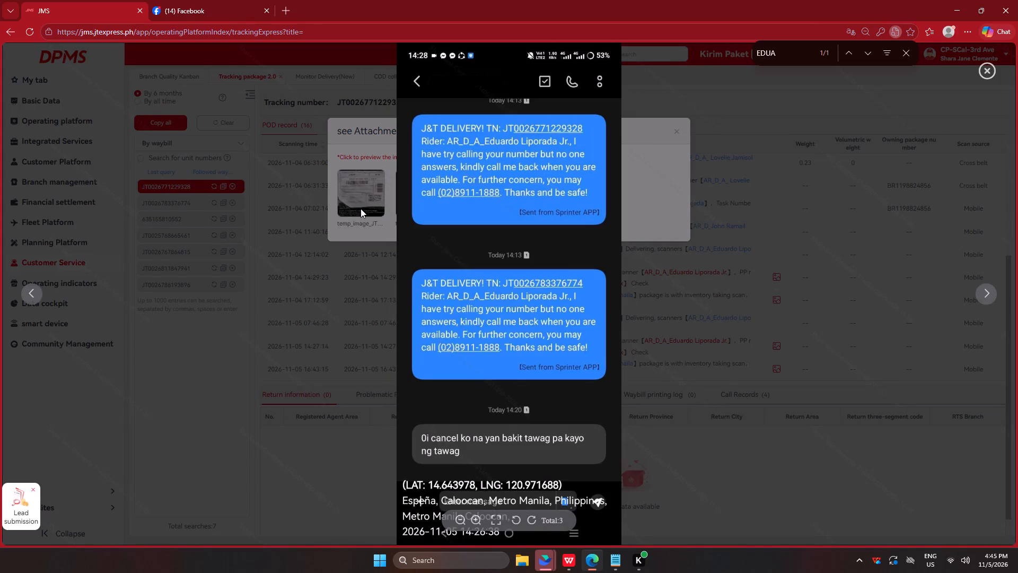
{"action": "key", "text": "Left"}
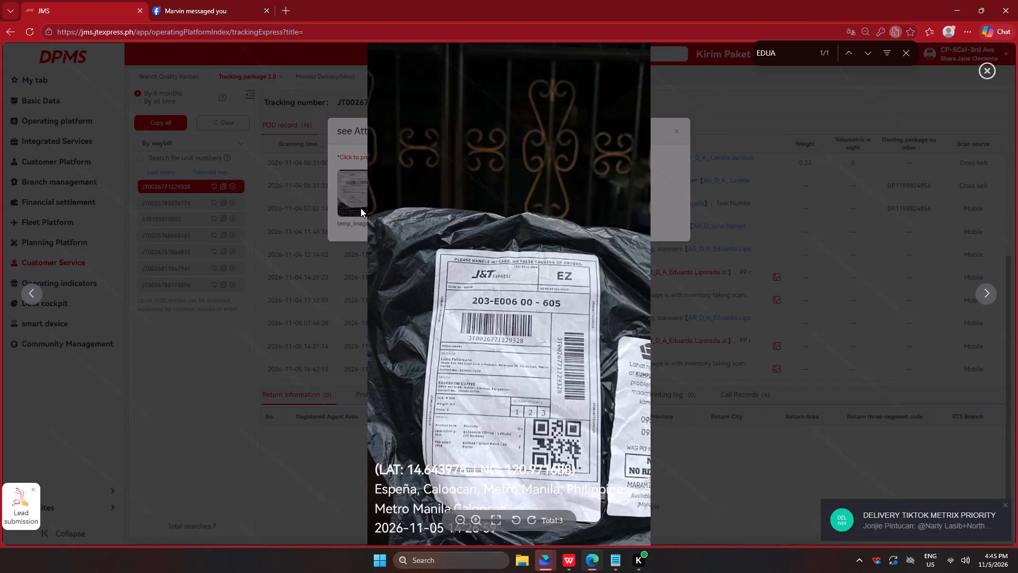
{"action": "key", "text": "Right"}
{"action": "key", "text": "Right"}
{"action": "key", "text": "Right"}
{"action": "key", "text": "Right"}
{"action": "key", "text": "Right"}
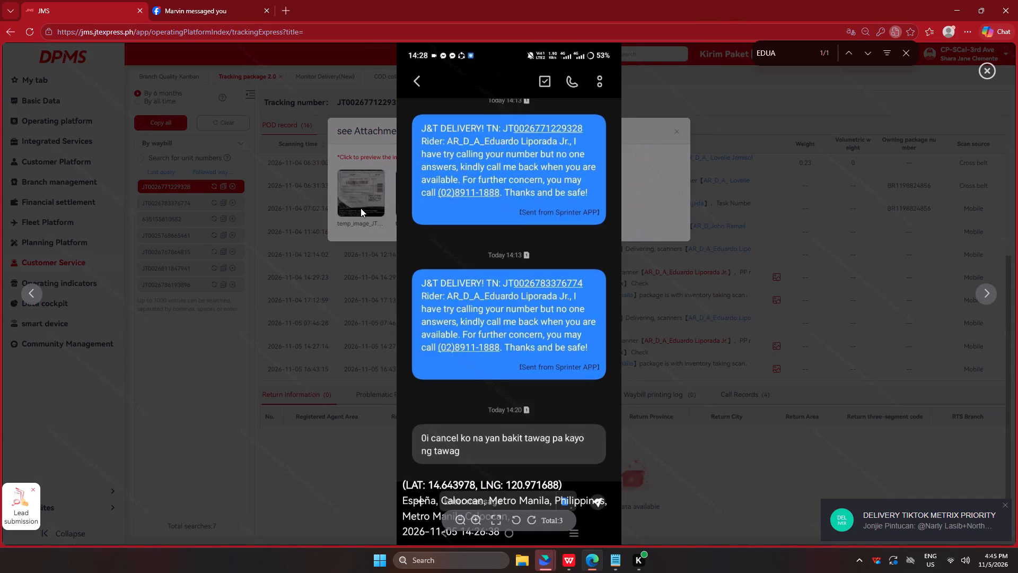
{"action": "double_click", "coordinate": [319, 321]}
{"action": "left_click", "coordinate": [303, 325]}
{"action": "left_click", "coordinate": [387, 300]}
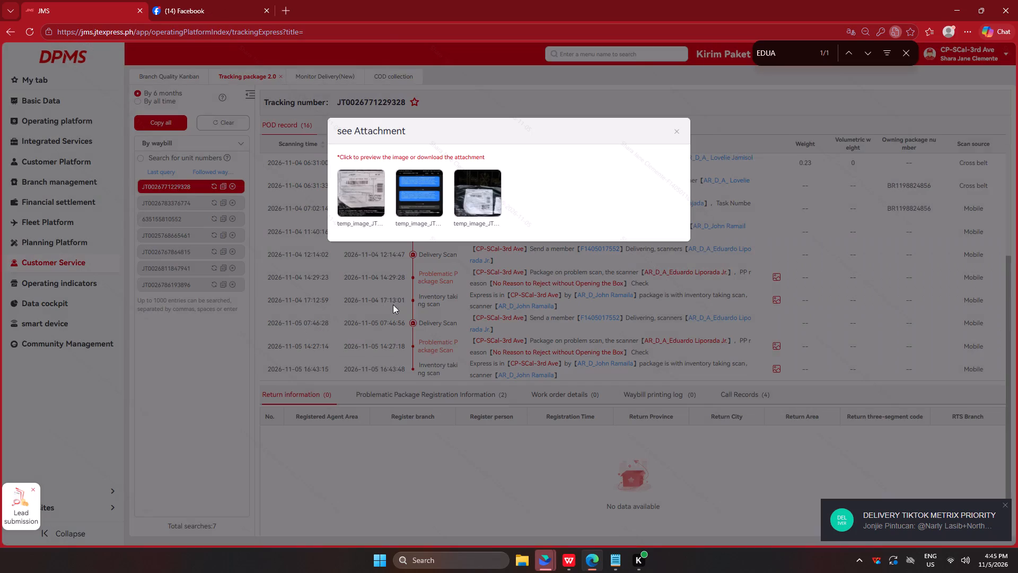
{"action": "left_click_drag", "start_coordinate": [442, 298], "coordinate": [446, 299]}
{"action": "key", "text": "alt+Tab"}
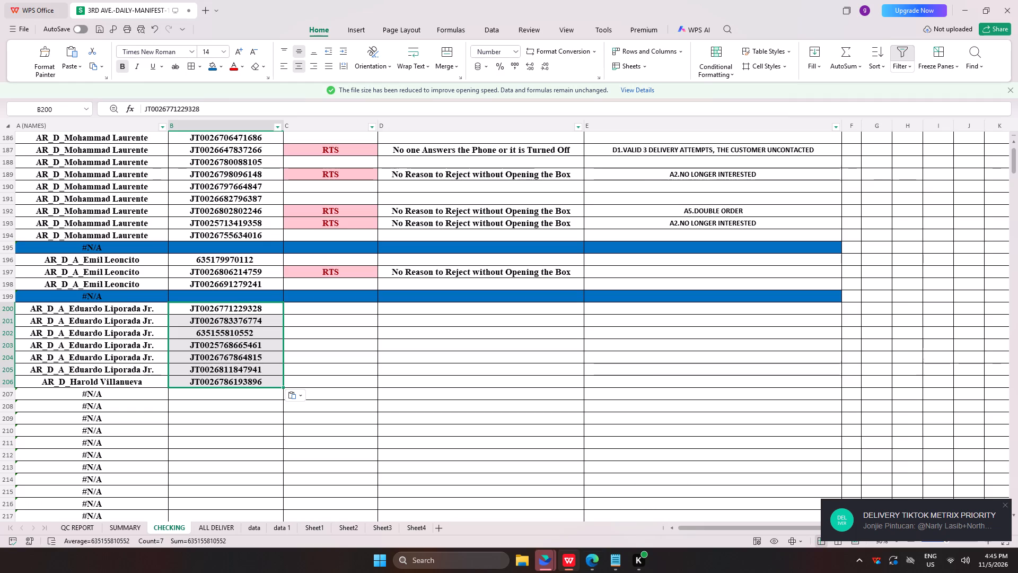
{"action": "left_click_drag", "start_coordinate": [331, 271], "coordinate": [443, 271]}
{"action": "key", "text": "ctrl+c"}
{"action": "left_click", "coordinate": [326, 310]}
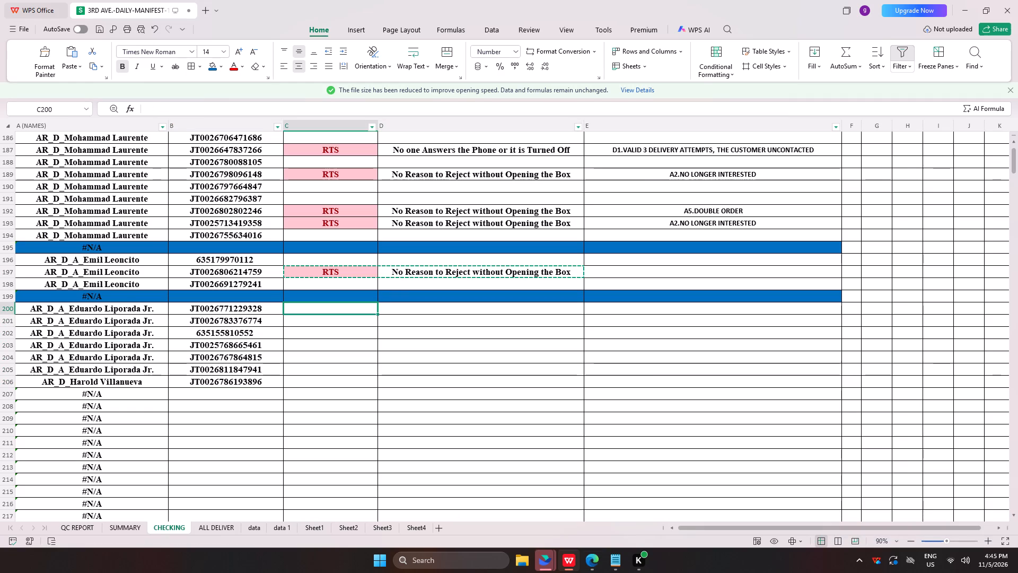
{"action": "key", "text": "ctrl+v"}
{"action": "key", "text": "alt+Tab"}
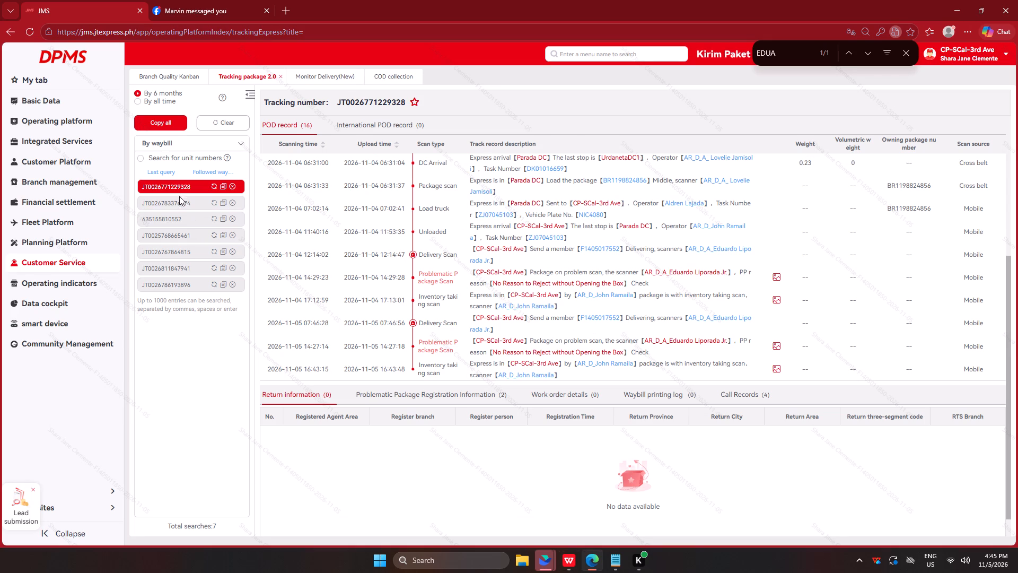
{"action": "left_click", "coordinate": [177, 203]}
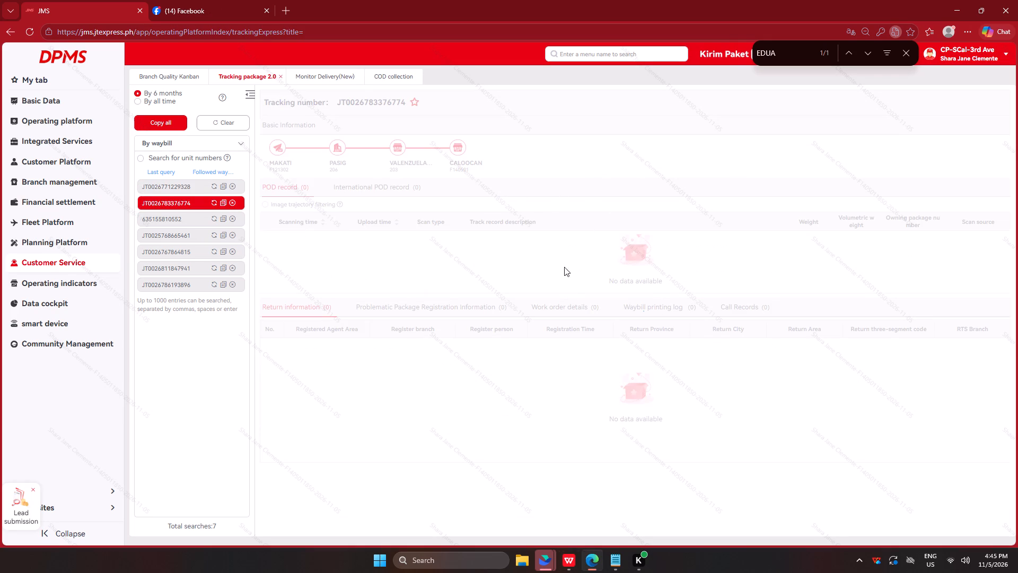
{"action": "scroll", "coordinate": [548, 335], "scroll_direction": "down", "scroll_amount": 2}
{"action": "left_click", "coordinate": [777, 346]}
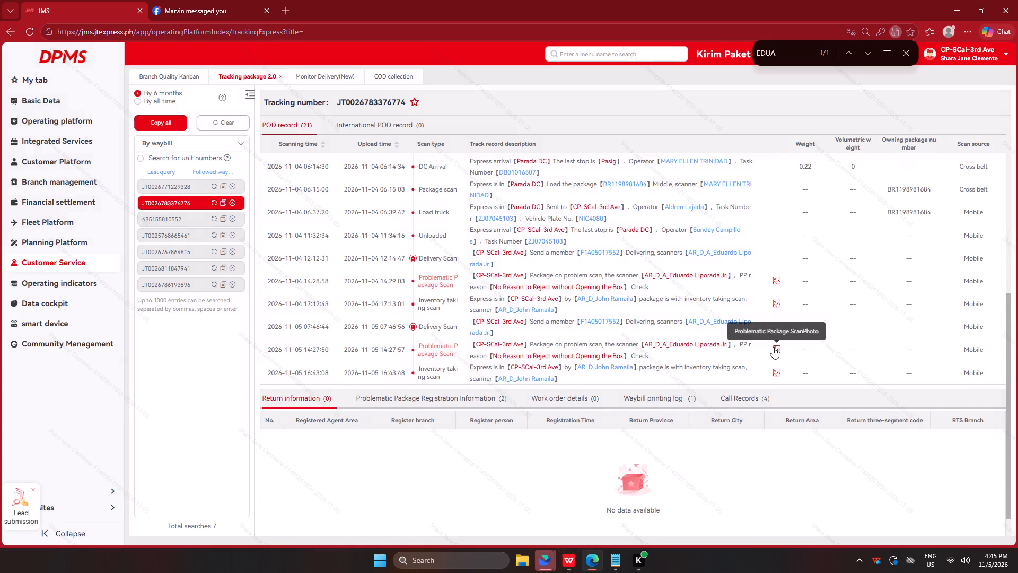
{"action": "left_click", "coordinate": [361, 210]}
{"action": "key", "text": "Right"}
{"action": "key", "text": "Right"}
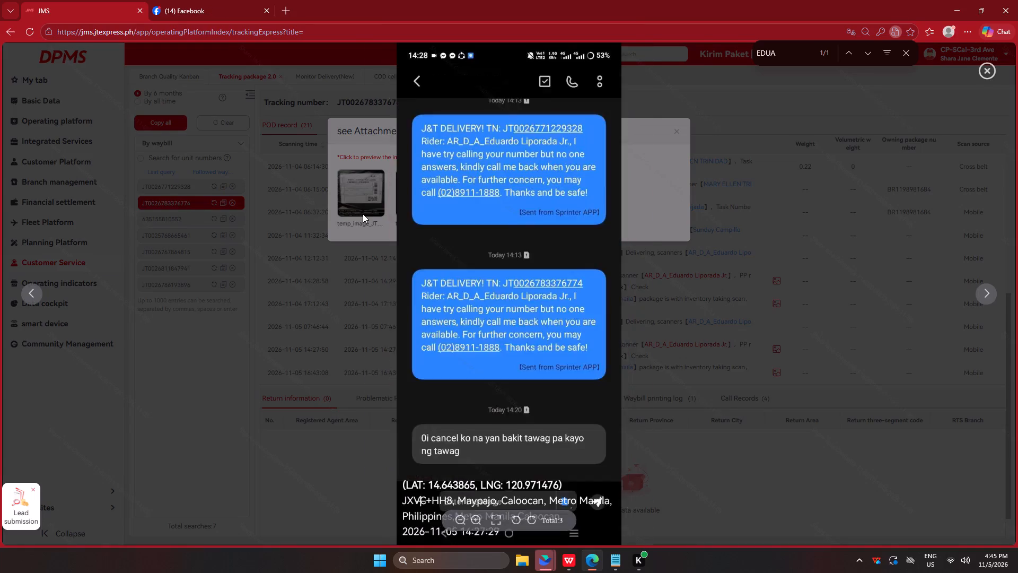
{"action": "double_click", "coordinate": [872, 339]}
{"action": "key", "text": "alt+Tab"}
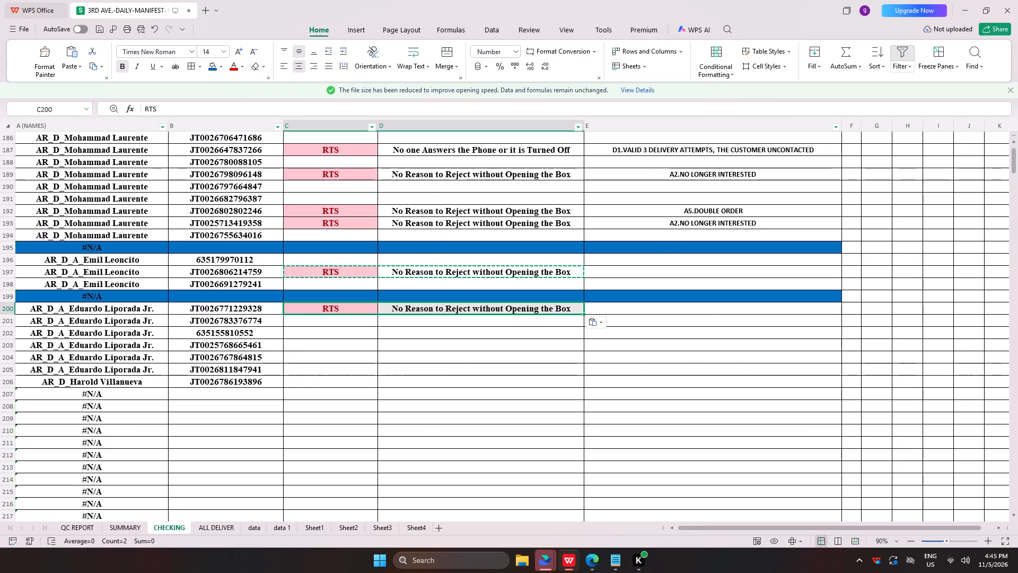
{"action": "left_click", "coordinate": [312, 326]}
{"action": "key", "text": "ctrl+v"}
{"action": "key", "text": "alt+Tab"}
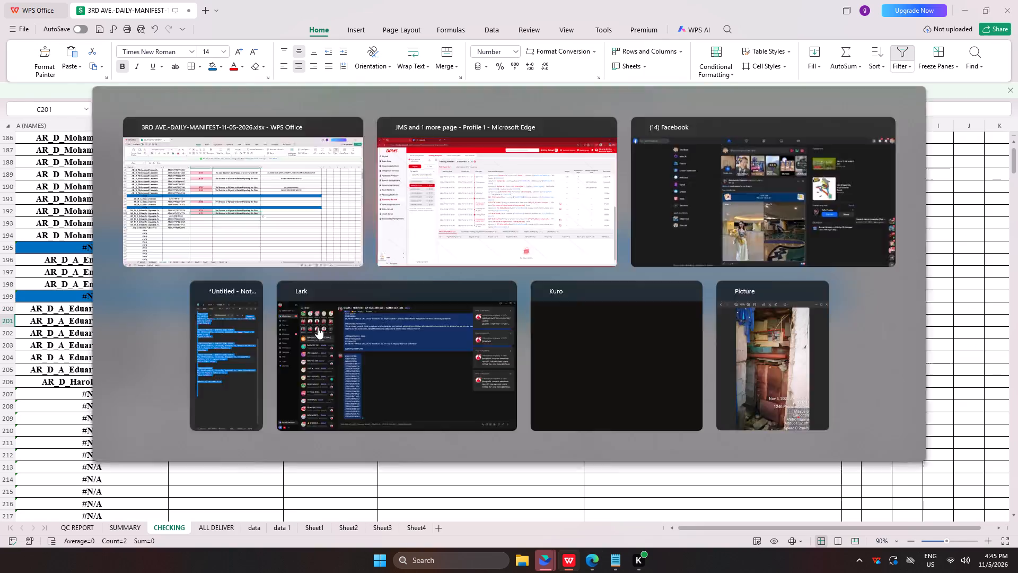
{"action": "left_click", "coordinate": [166, 213]}
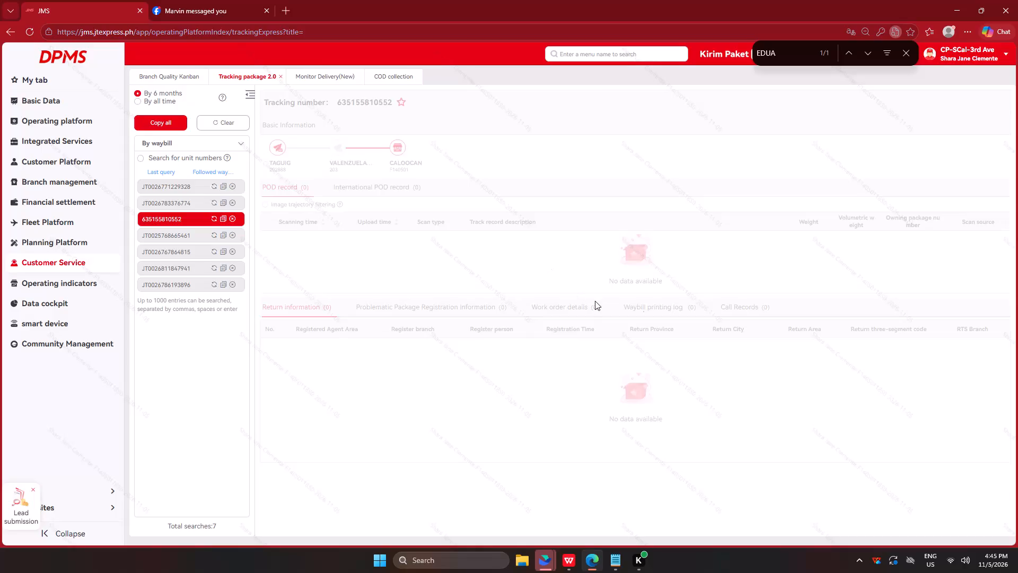
{"action": "left_click", "coordinate": [182, 236]}
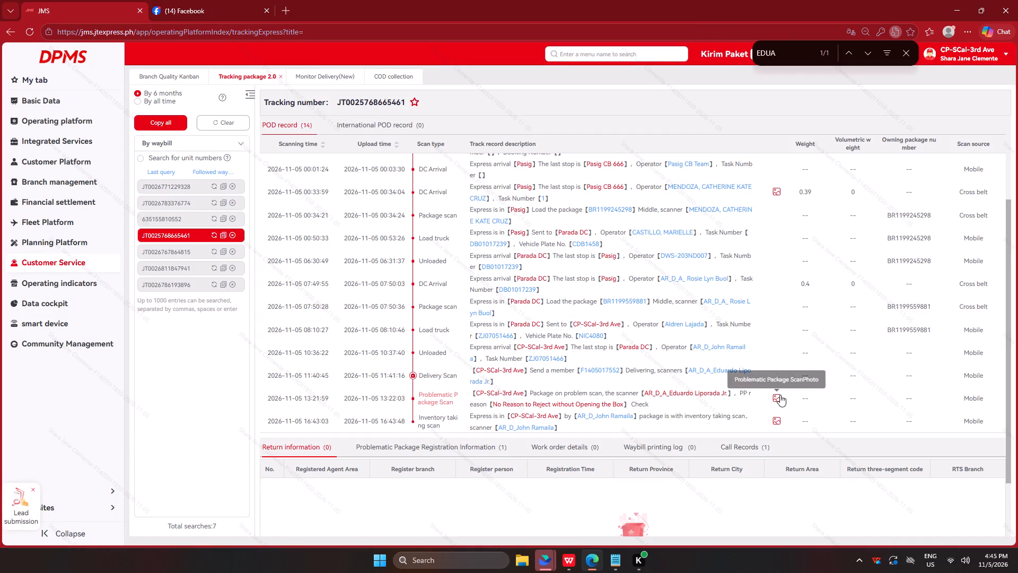
{"action": "left_click", "coordinate": [780, 395]}
{"action": "left_click", "coordinate": [362, 210]}
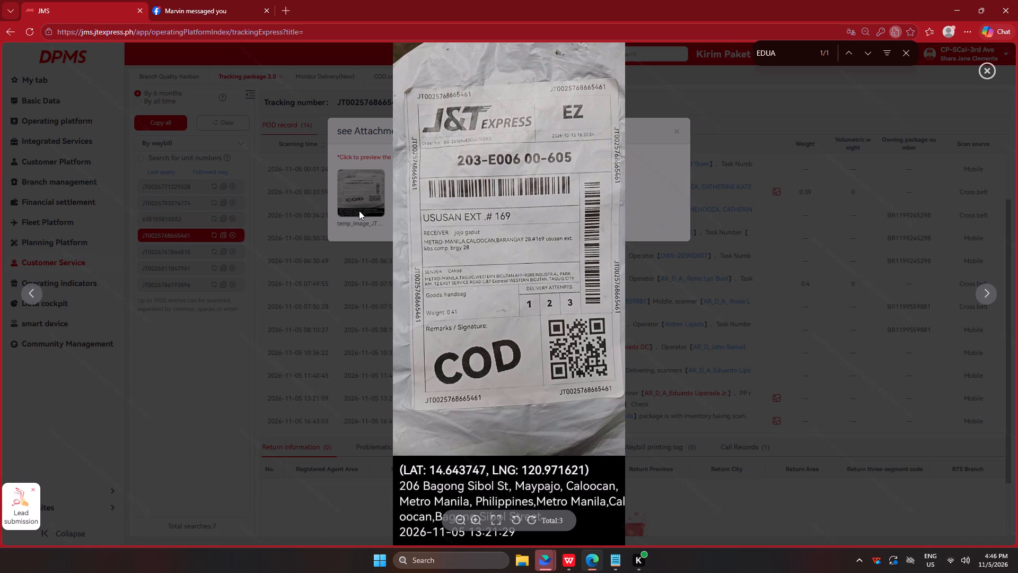
{"action": "key", "text": "Right"}
{"action": "key", "text": "Right"}
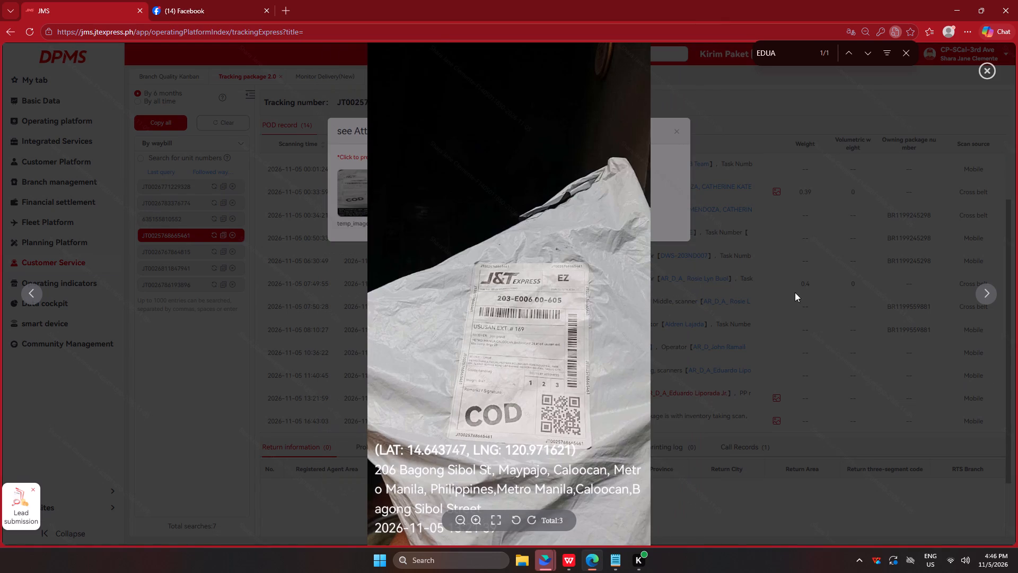
{"action": "double_click", "coordinate": [790, 292]}
{"action": "key", "text": "alt+Tab"}
{"action": "left_click", "coordinate": [305, 348]}
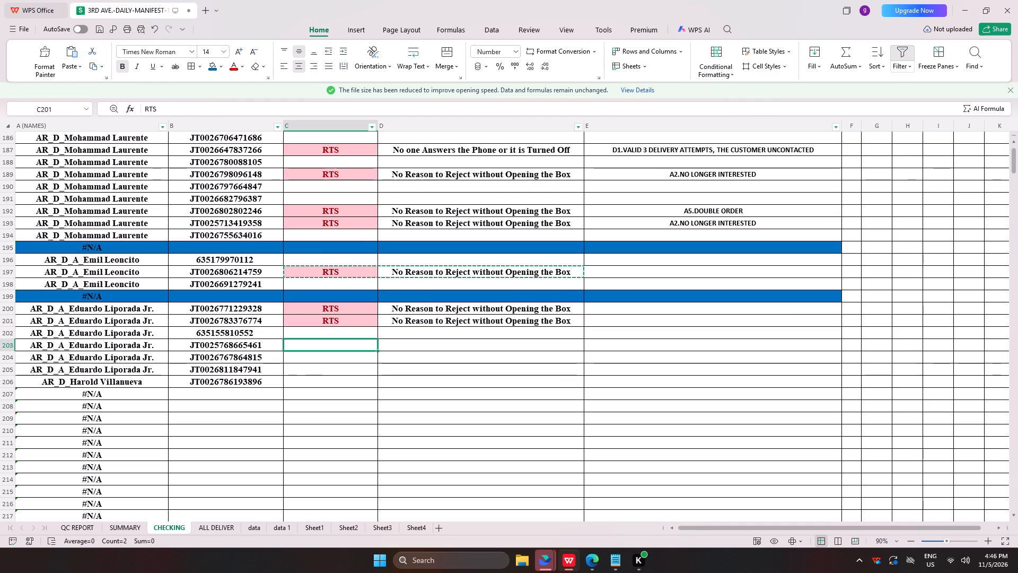
{"action": "key", "text": "ctrl+v"}
{"action": "key", "text": "alt+Tab"}
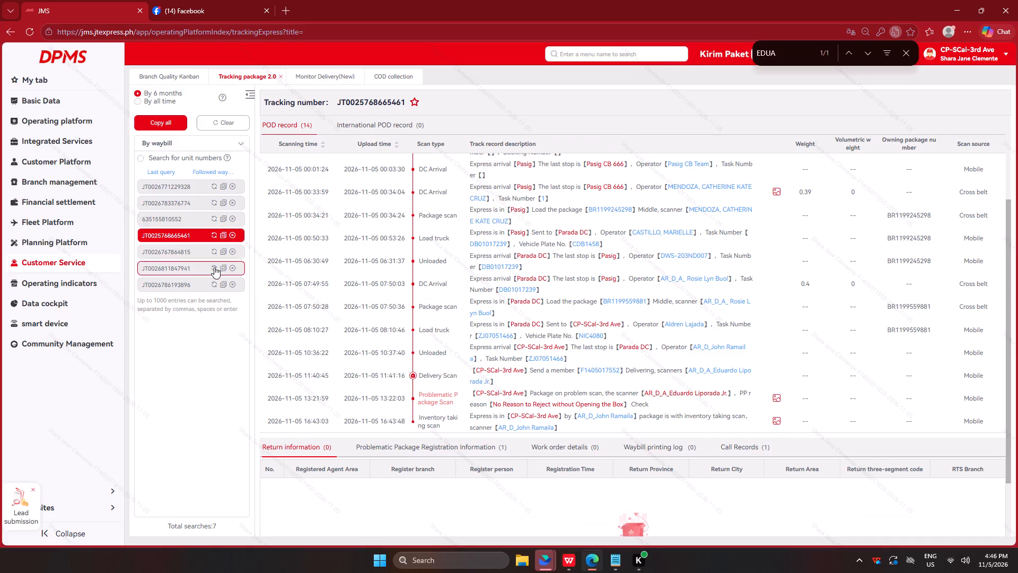
{"action": "left_click", "coordinate": [176, 247]}
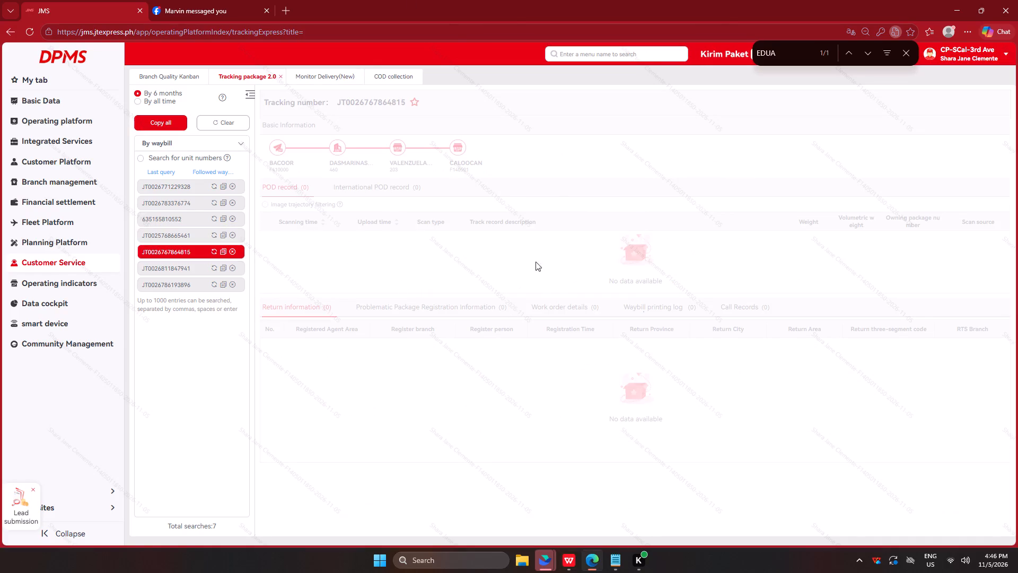
{"action": "scroll", "coordinate": [530, 381], "scroll_direction": "down", "scroll_amount": 4}
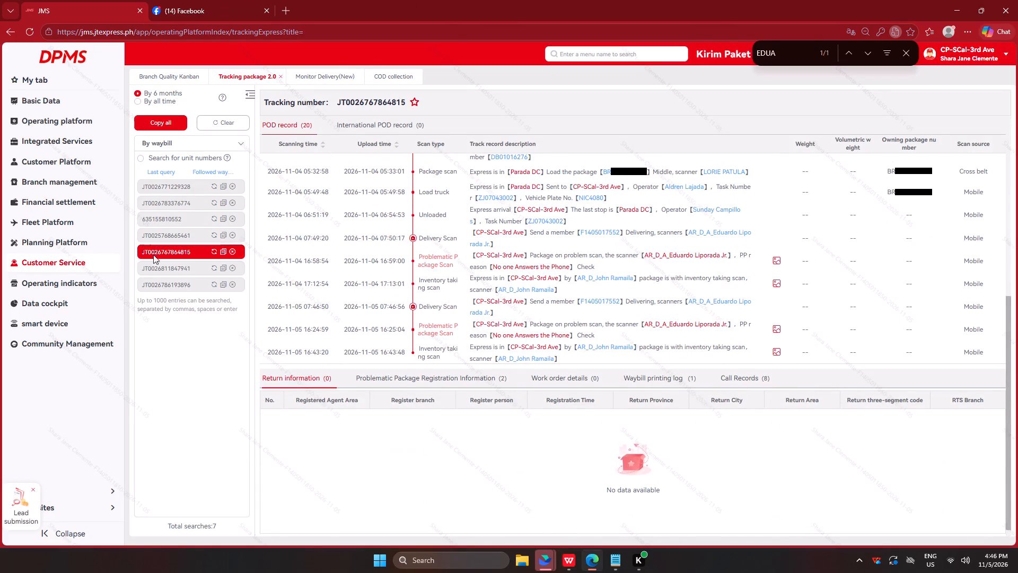
{"action": "left_click", "coordinate": [157, 265]}
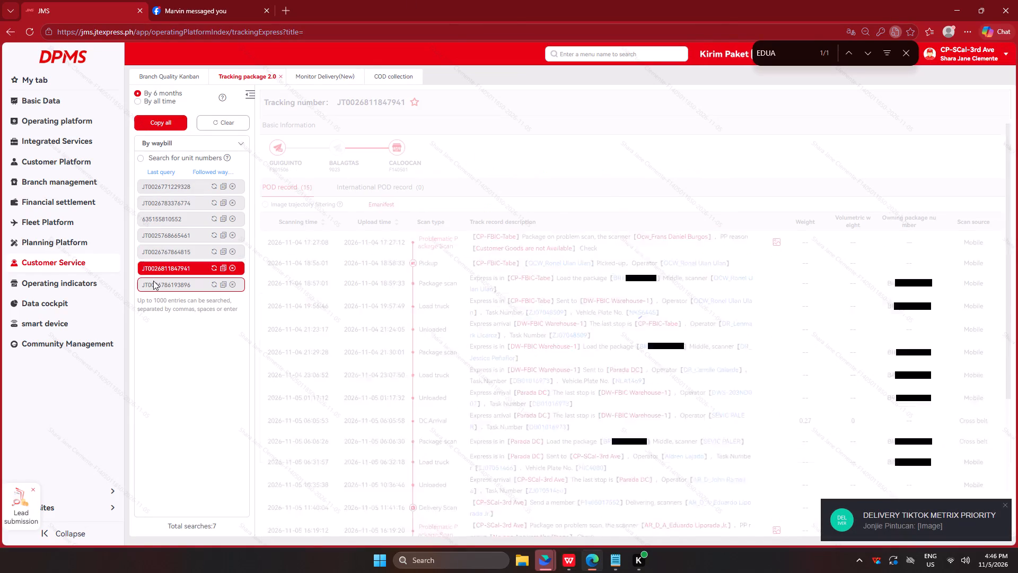
{"action": "left_click", "coordinate": [153, 281]}
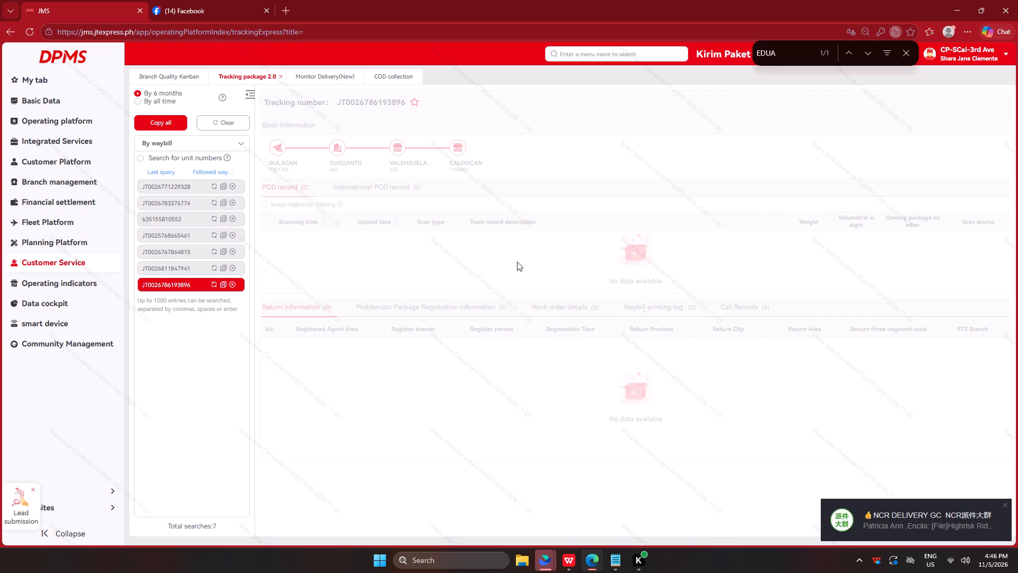
{"action": "scroll", "coordinate": [587, 314], "scroll_direction": "down", "scroll_amount": 3}
In the CHECKING sheet in WPS Office, fill A207:E207 with the blue separator colour below the last waybill row.
{"action": "key", "text": "alt+Tab"}
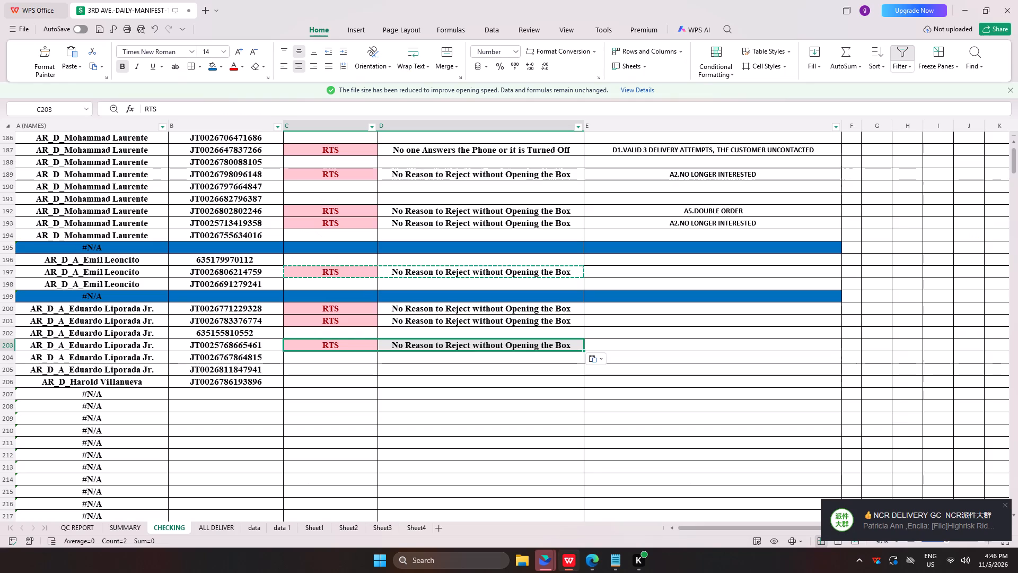
{"action": "left_click_drag", "start_coordinate": [71, 391], "coordinate": [671, 412]}
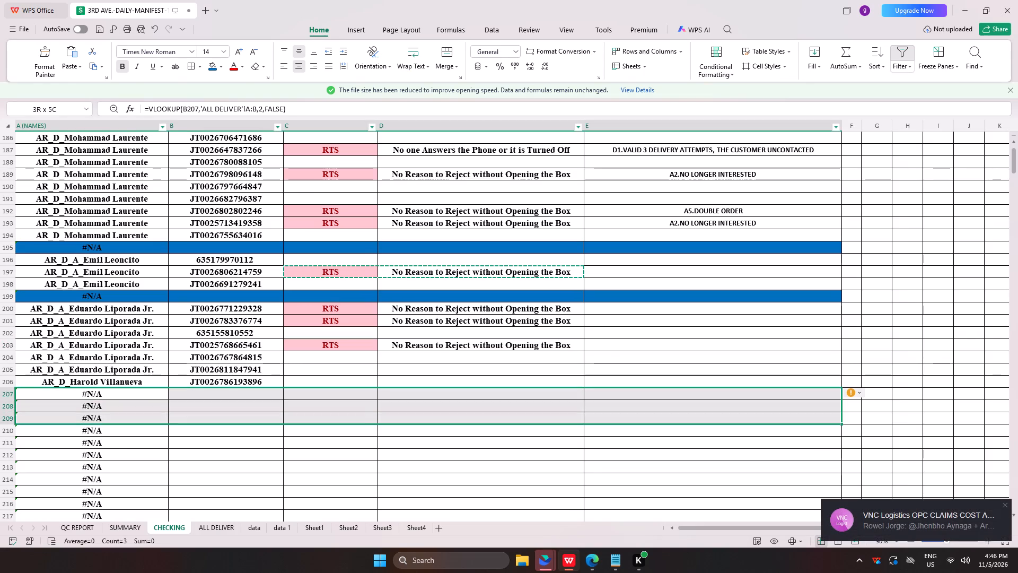
{"action": "left_click_drag", "start_coordinate": [671, 412], "coordinate": [693, 394]}
{"action": "left_click", "coordinate": [214, 71]}
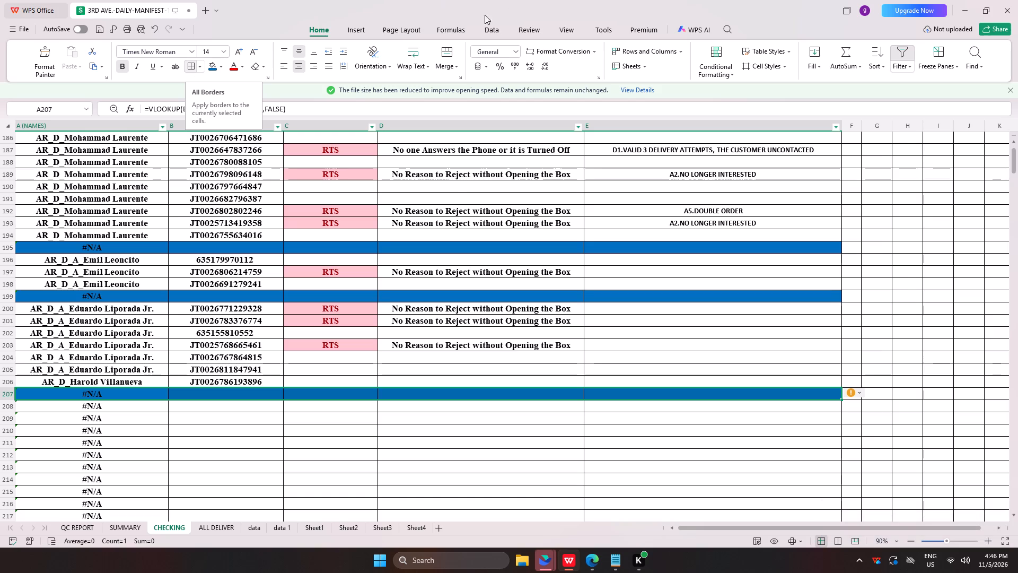
Copy REDELIVER from C179 into every blank decision cell of the waybill rows between 183 and 206, skipping the blue separators.
{"action": "scroll", "coordinate": [452, 258], "scroll_direction": "up", "scroll_amount": 5}
{"action": "left_click", "coordinate": [341, 171]}
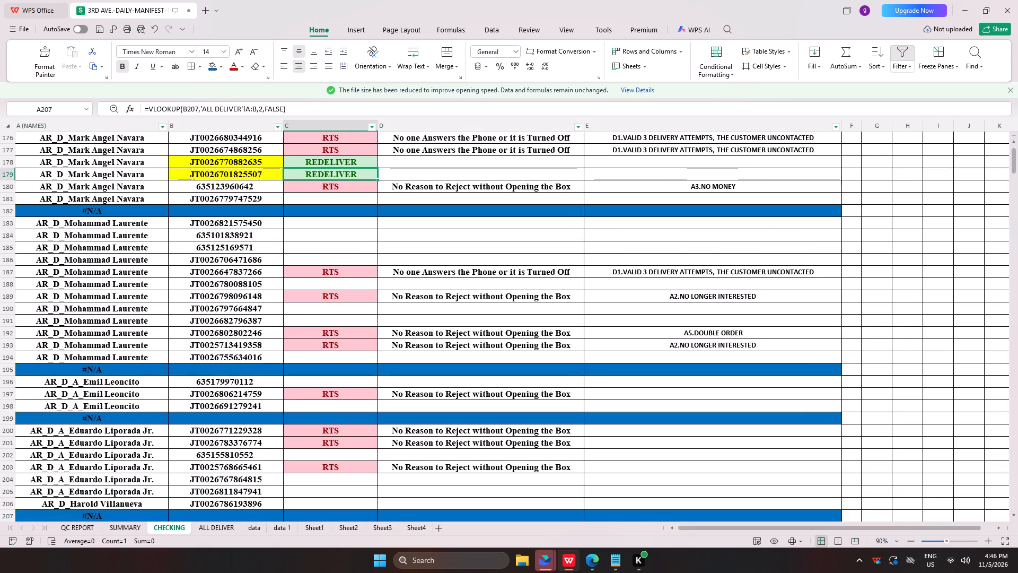
{"action": "key", "text": "ctrl+c"}
{"action": "left_click_drag", "start_coordinate": [332, 221], "coordinate": [330, 260], "text": "ctrl"}
{"action": "left_click", "coordinate": [334, 288], "text": "ctrl"}
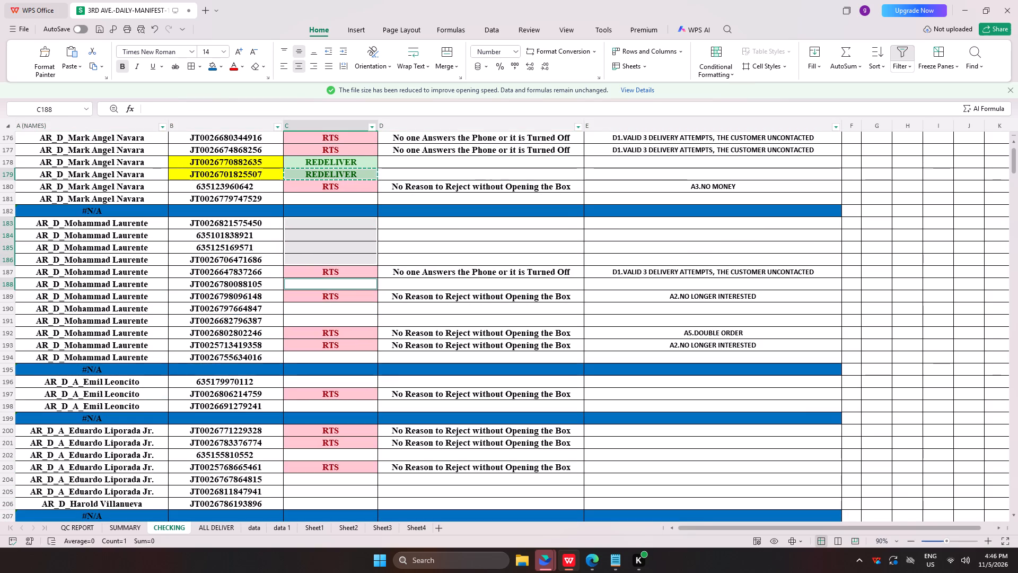
{"action": "left_click_drag", "start_coordinate": [335, 312], "coordinate": [336, 319], "text": "ctrl"}
{"action": "left_click", "coordinate": [338, 358], "text": "ctrl"}
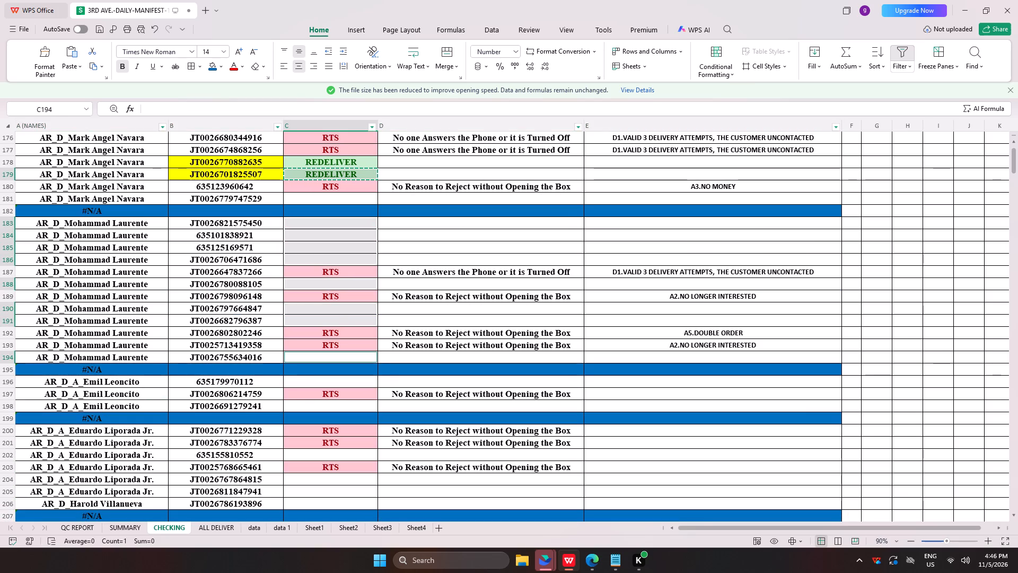
{"action": "left_click", "coordinate": [334, 381], "text": "ctrl"}
{"action": "left_click", "coordinate": [337, 407], "text": "ctrl"}
{"action": "left_click", "coordinate": [326, 458], "text": "ctrl"}
{"action": "scroll", "coordinate": [329, 215], "scroll_direction": "down", "scroll_amount": 2}
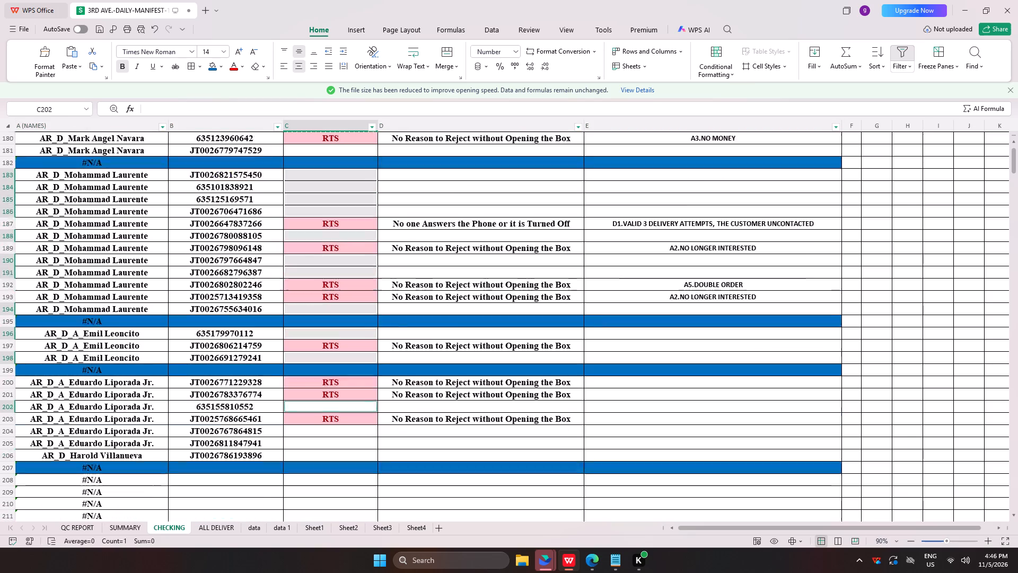
{"action": "scroll", "coordinate": [326, 249], "scroll_direction": "down", "scroll_amount": 4}
{"action": "left_click_drag", "start_coordinate": [344, 329], "coordinate": [345, 355], "text": "ctrl"}
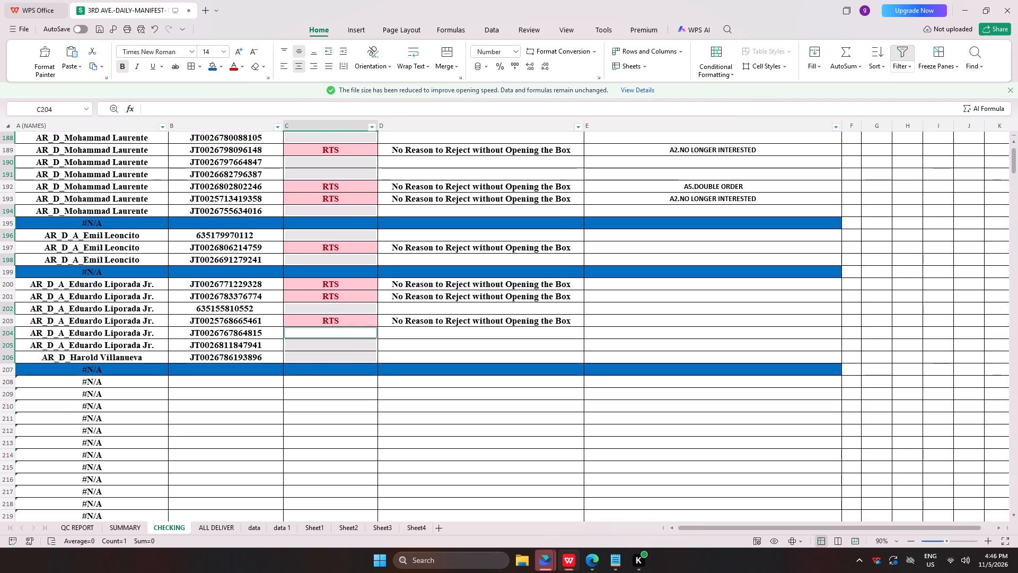
{"action": "key", "text": "ctrl+v"}
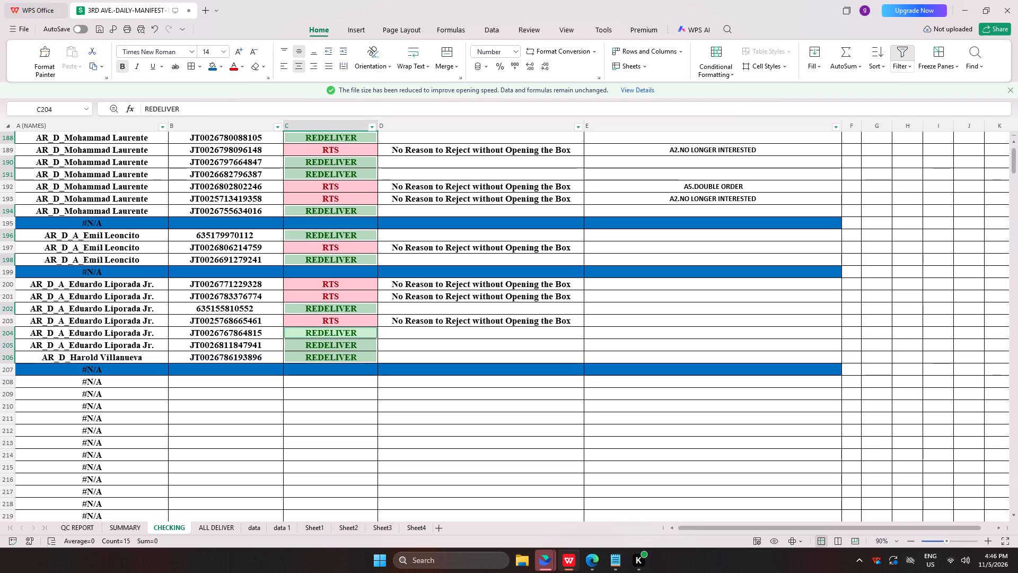
In JMS, refresh the Monitor Delivery summary, search for JOHN, and open courier Franco's Currently Not POD details.
{"action": "key", "text": "alt+Tab"}
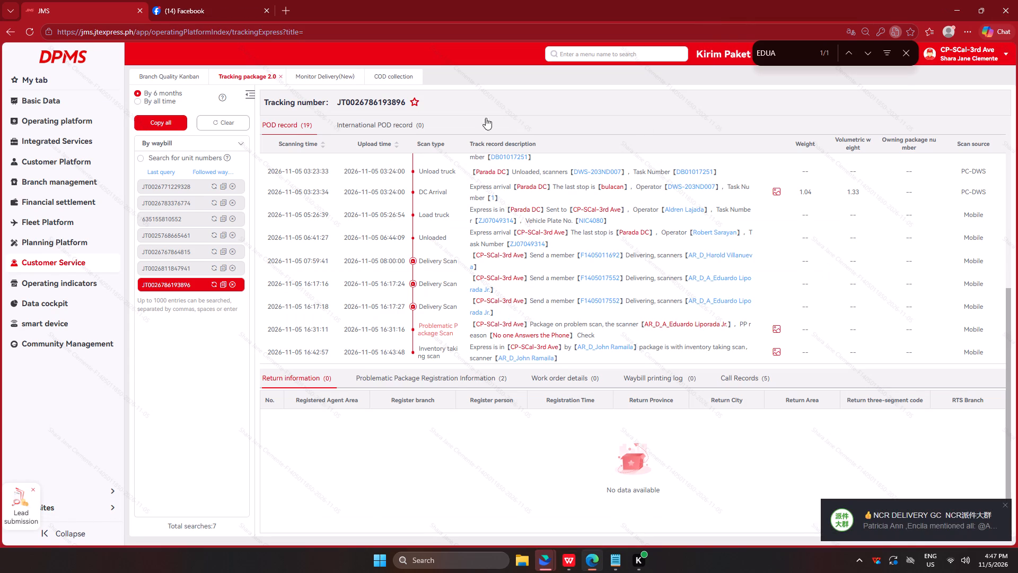
{"action": "left_click", "coordinate": [308, 73]}
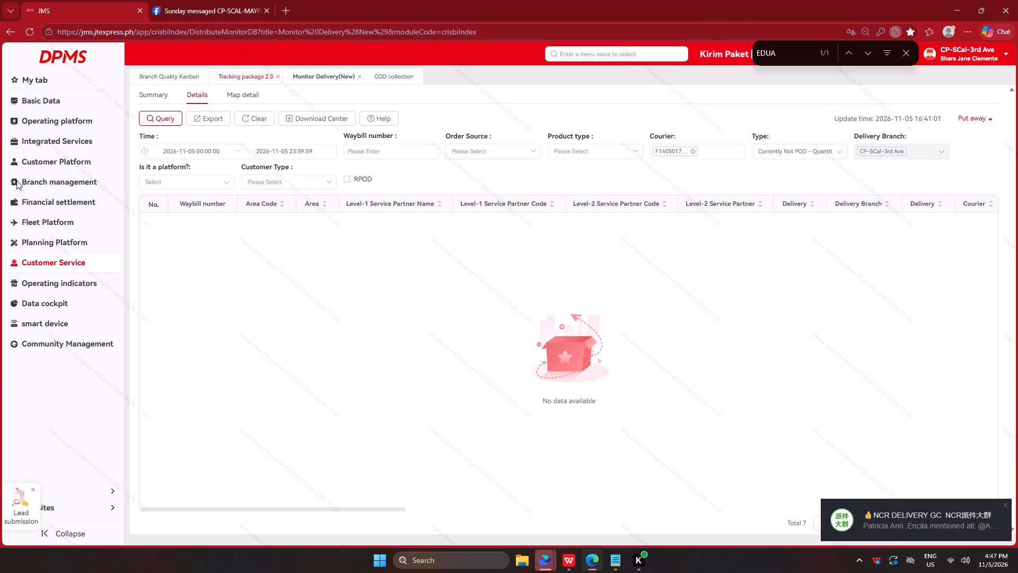
{"action": "left_click", "coordinate": [152, 95]}
{"action": "left_click", "coordinate": [154, 94]}
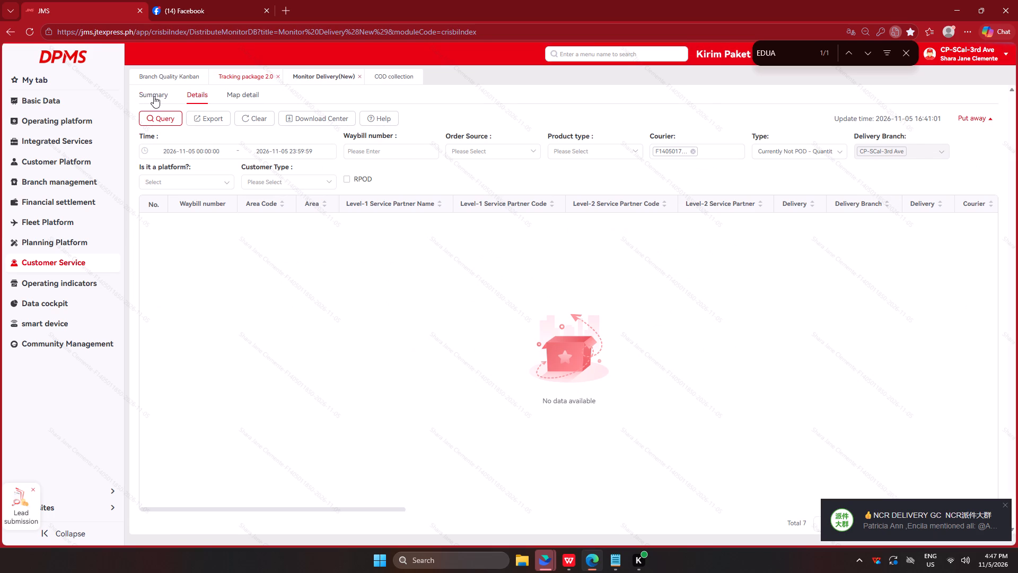
{"action": "left_click_drag", "start_coordinate": [780, 49], "coordinate": [747, 57]}
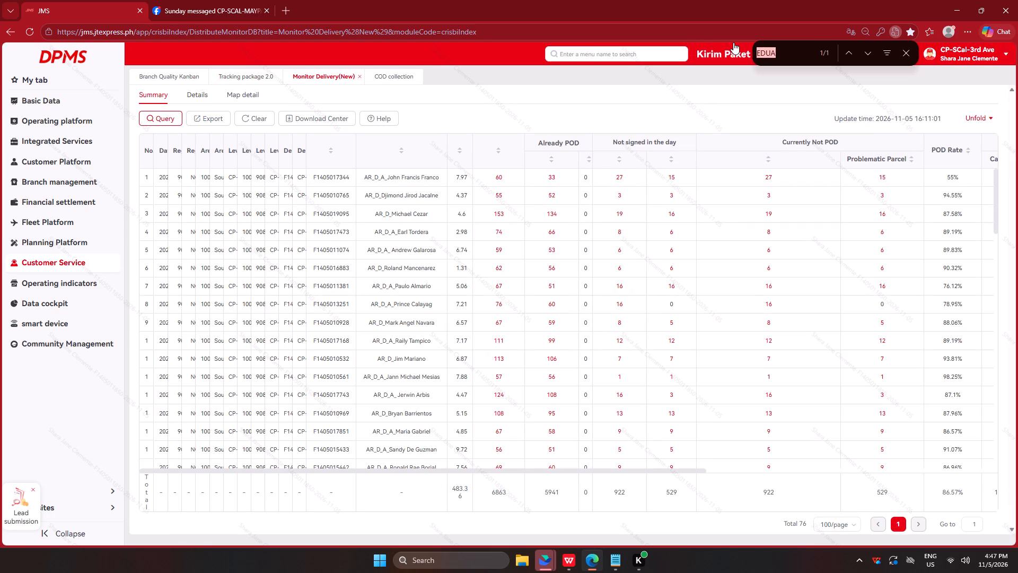
{"action": "type", "text": "JOHN"}
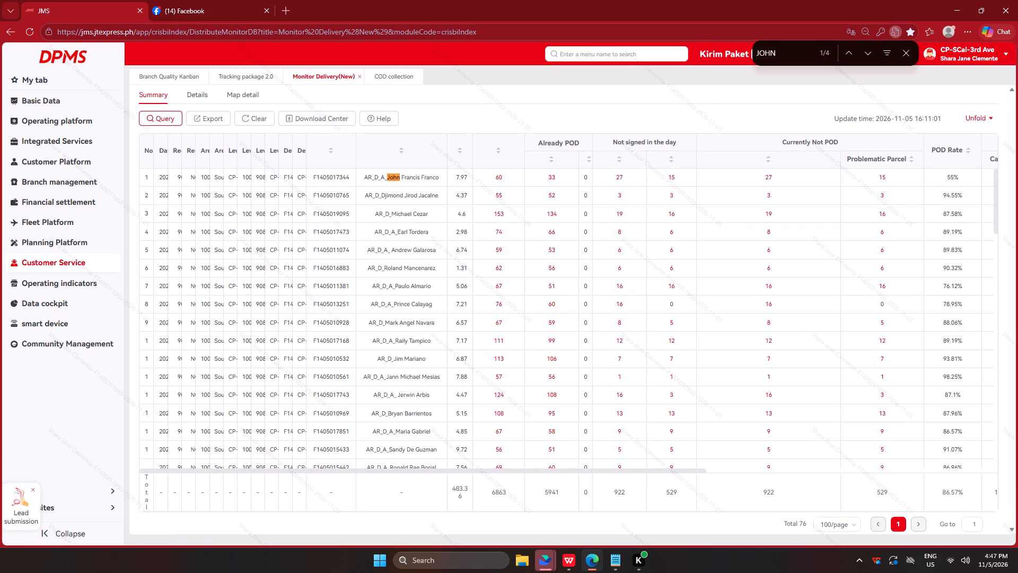
{"action": "key", "text": "space"}
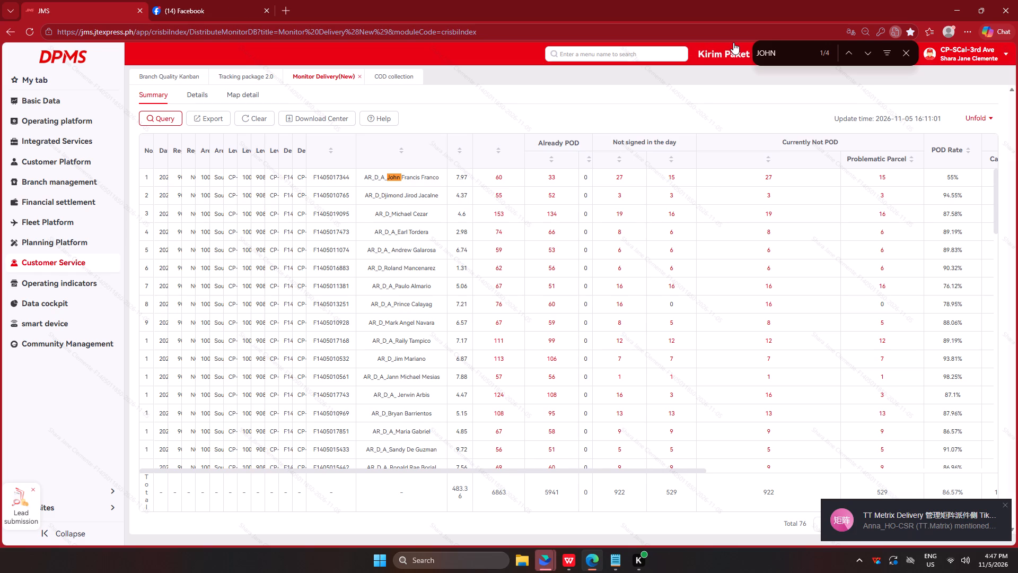
{"action": "left_click", "coordinate": [153, 115]}
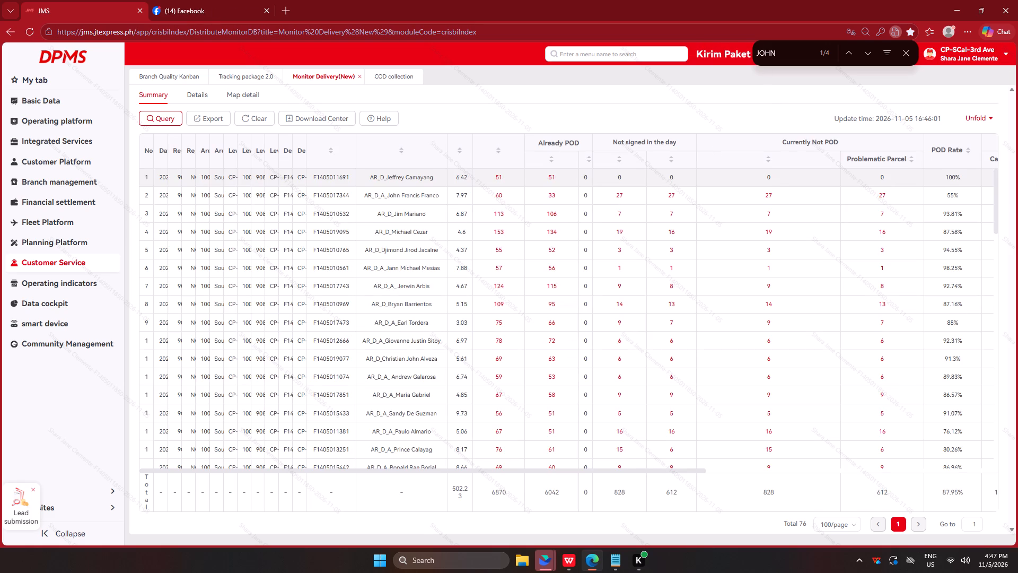
{"action": "left_click", "coordinate": [786, 62]}
{"action": "key", "text": "Return"}
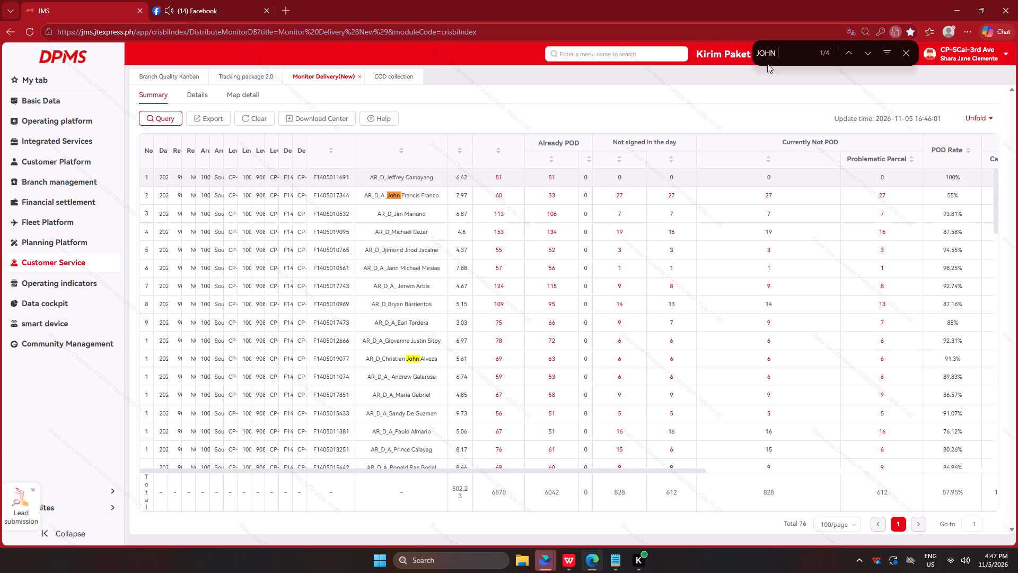
{"action": "left_click", "coordinate": [769, 193]}
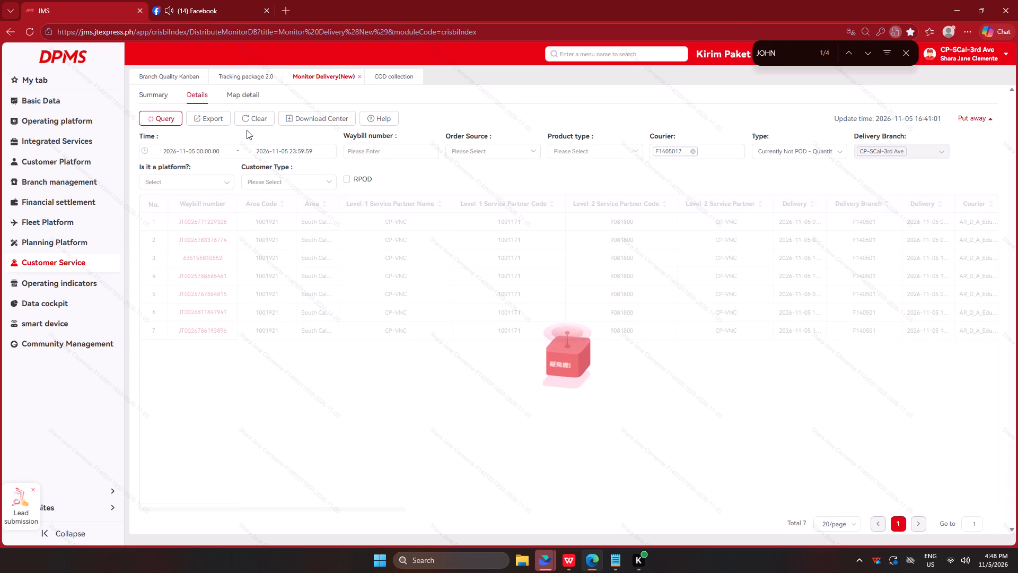
Export Franco's undelivered parcel details and open the newest Delivery Monitor(DB)Details file.
{"action": "left_click", "coordinate": [209, 117]}
{"action": "left_click", "coordinate": [595, 323]}
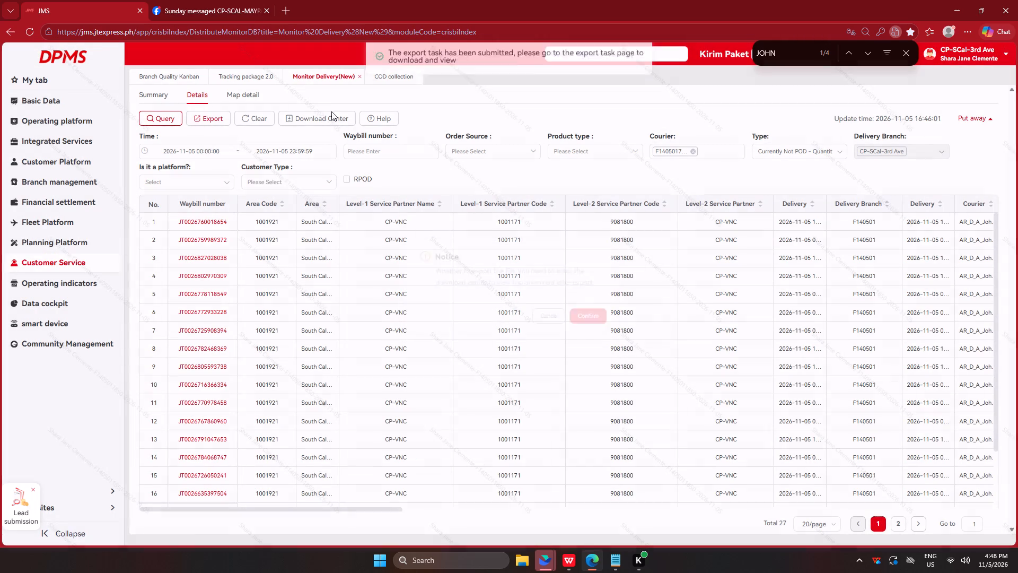
{"action": "left_click", "coordinate": [313, 124]}
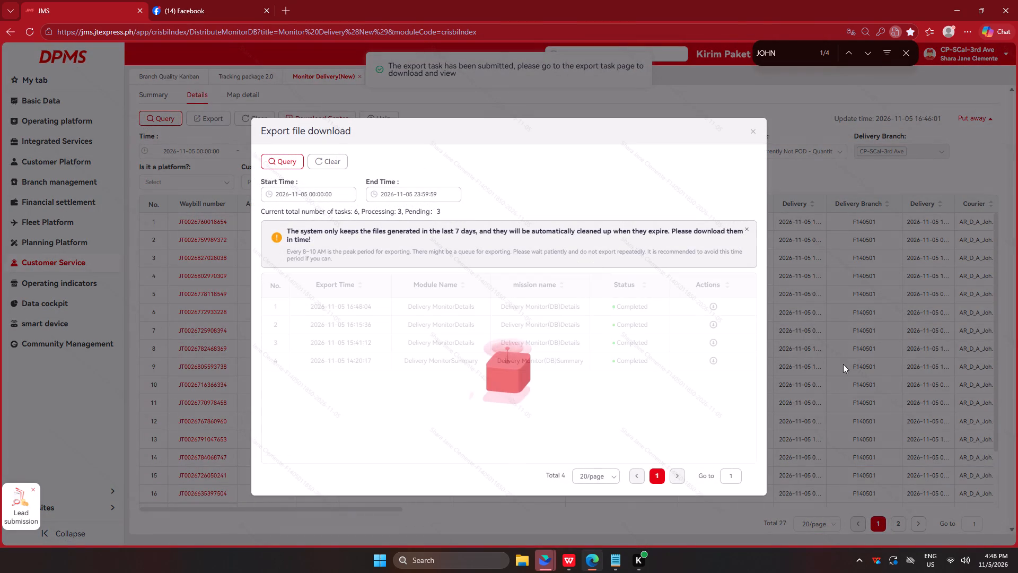
{"action": "left_click", "coordinate": [712, 306]}
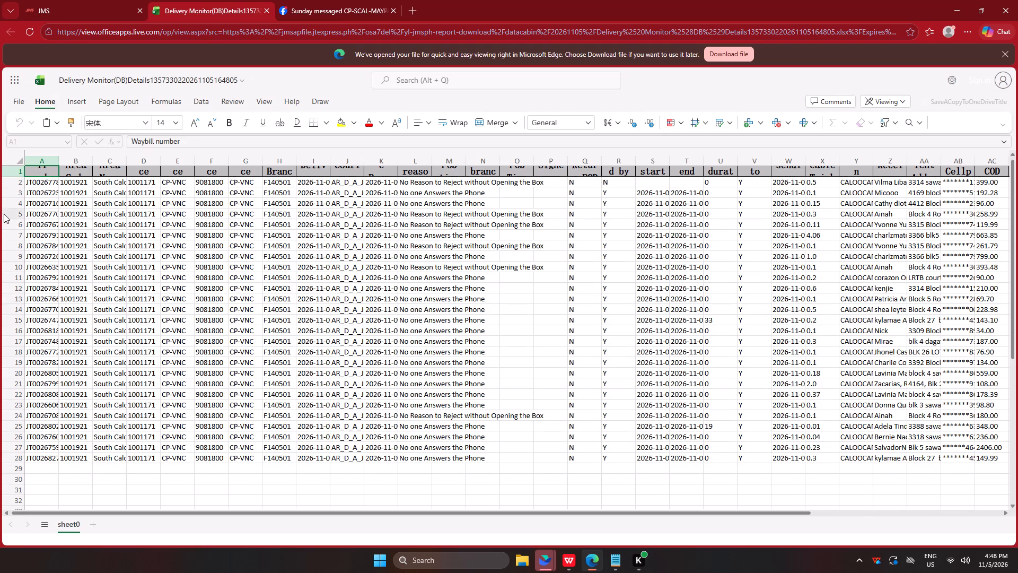
Copy all waybill numbers from A2 down in the exported file and paste them into the CHECKING sheet starting at B208.
{"action": "left_click", "coordinate": [38, 190]}
{"action": "left_click", "coordinate": [37, 183]}
{"action": "key", "text": "ctrl+shift+Down"}
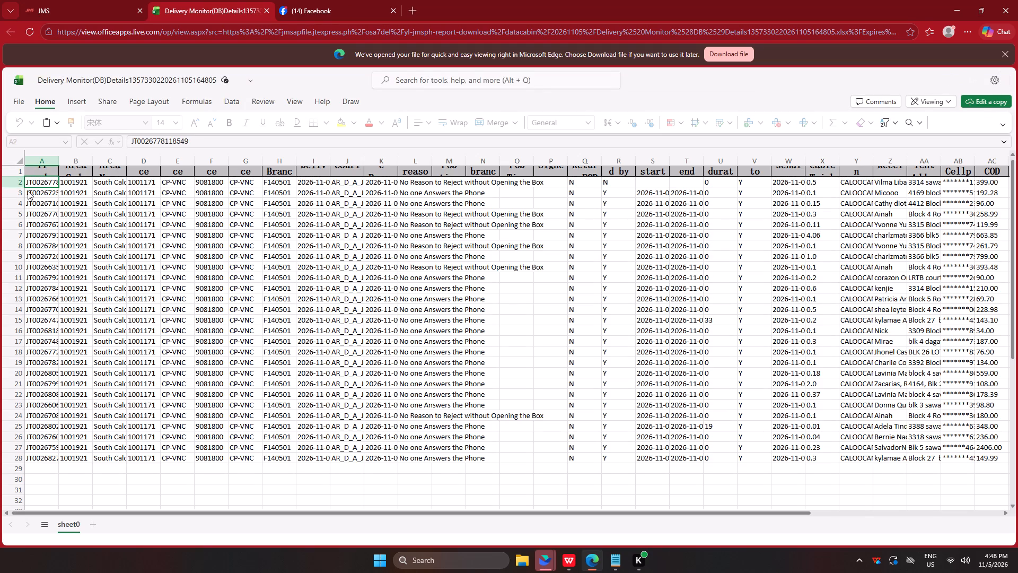
{"action": "key", "text": "ctrl+c"}
{"action": "key", "text": "ctrl+c"}
{"action": "key", "text": "ctrl+c"}
{"action": "key", "text": "ctrl+c"}
{"action": "key", "text": "ctrl+c"}
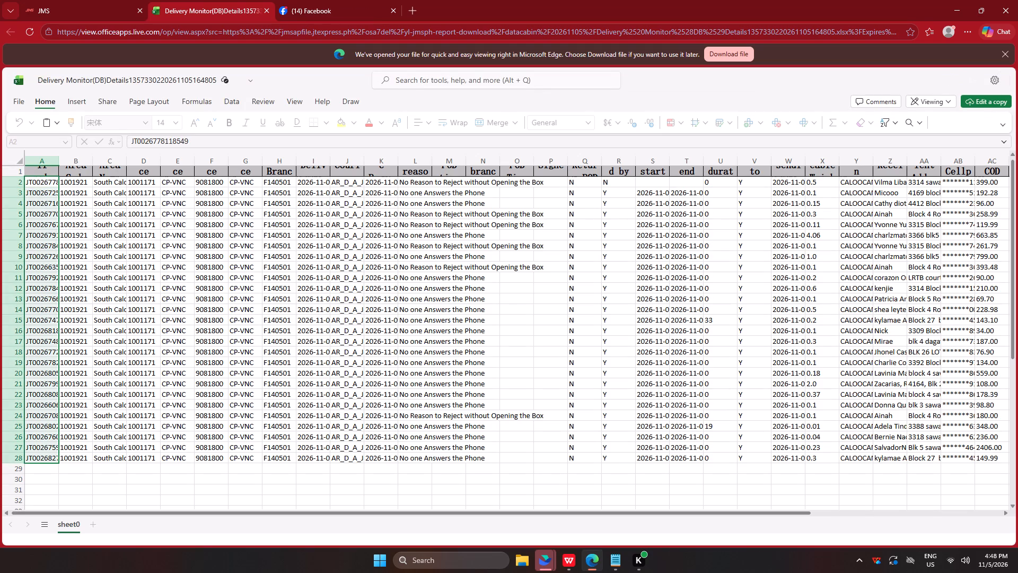
{"action": "key", "text": "ctrl+c"}
{"action": "key", "text": "ctrl+c"}
{"action": "key", "text": "ctrl+c"}
{"action": "key", "text": "ctrl+c"}
{"action": "right_click", "coordinate": [38, 216]}
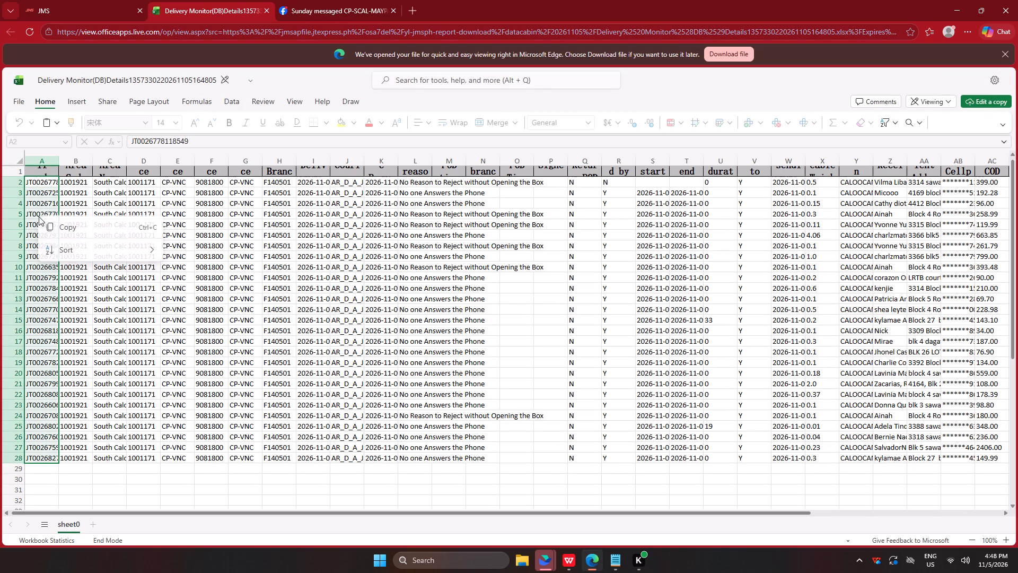
{"action": "left_click", "coordinate": [62, 227]}
{"action": "left_click", "coordinate": [567, 560]}
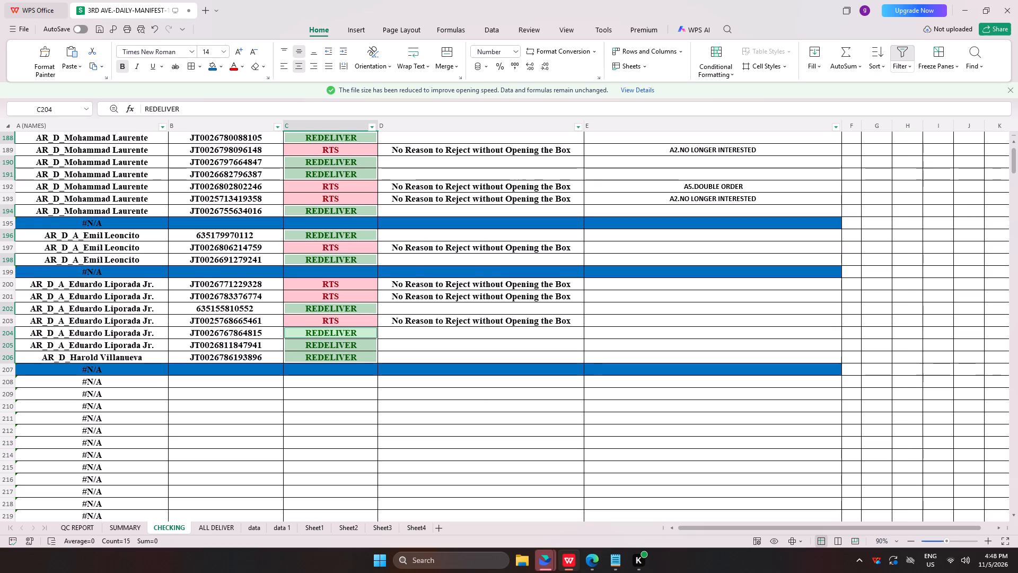
{"action": "scroll", "coordinate": [133, 240], "scroll_direction": "down", "scroll_amount": 2}
{"action": "left_click", "coordinate": [220, 337]}
{"action": "right_click", "coordinate": [222, 331]}
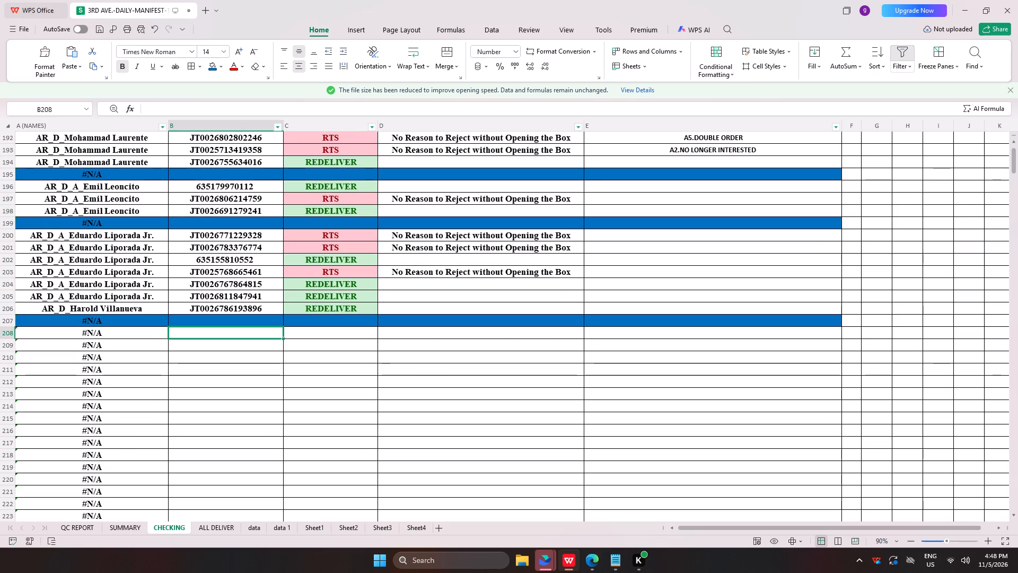
{"action": "left_click", "coordinate": [289, 16]}
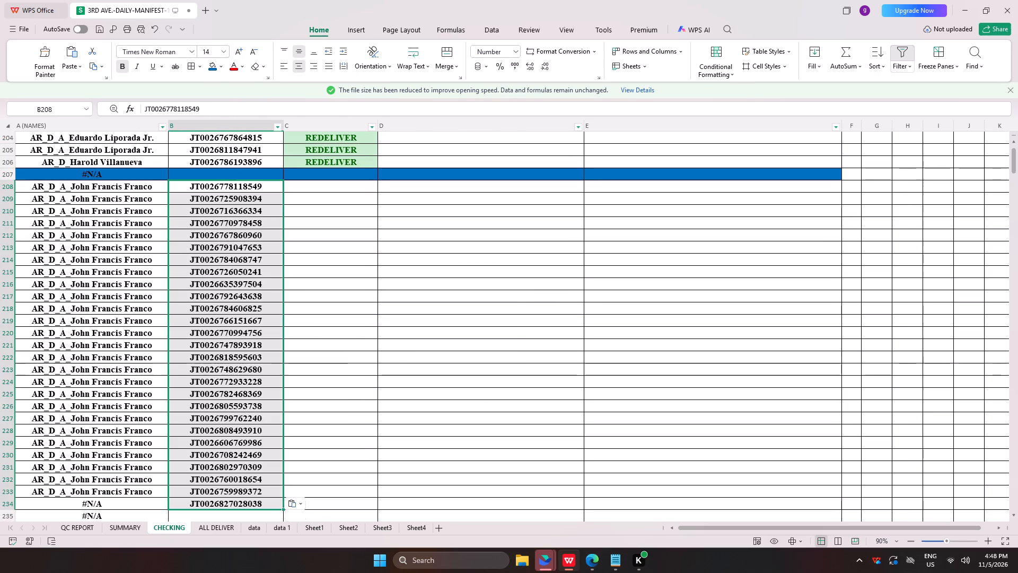
Back in JMS, clear the old waybills in Tracking package 2.0 and search for Franco's copied waybills.
{"action": "key", "text": "alt+Tab"}
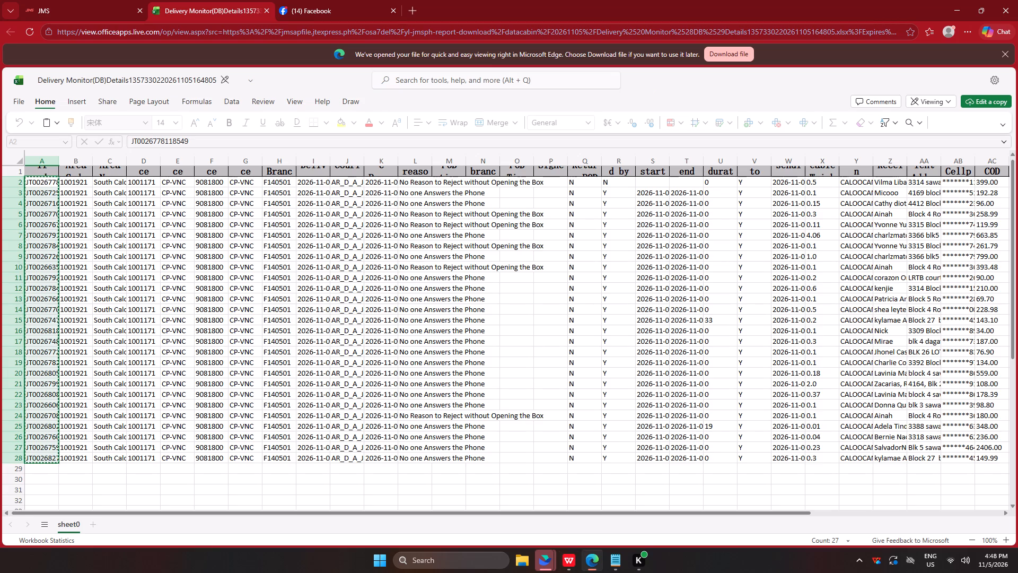
{"action": "left_click", "coordinate": [69, 0]}
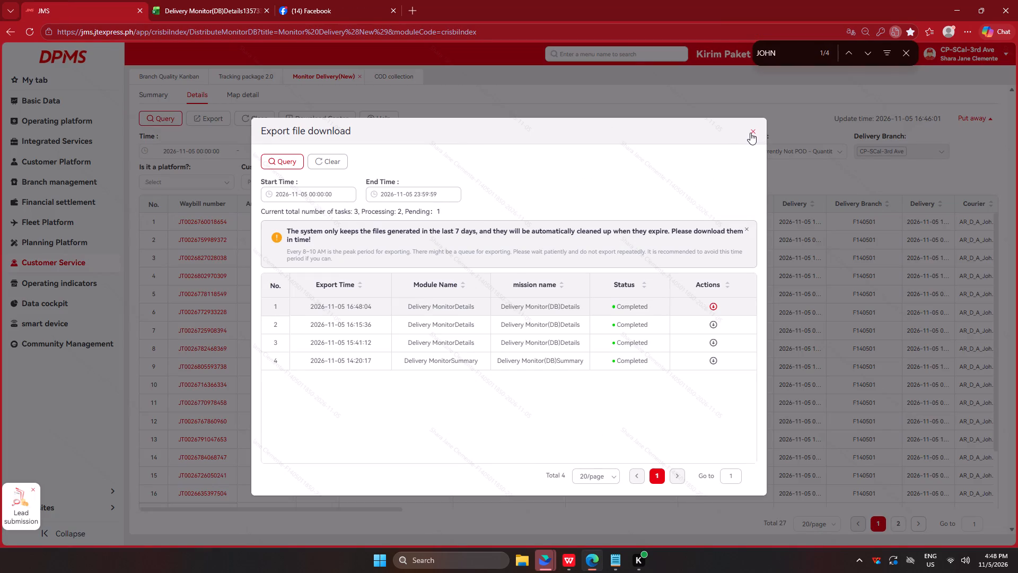
{"action": "left_click", "coordinate": [750, 133]}
{"action": "left_click", "coordinate": [230, 80]}
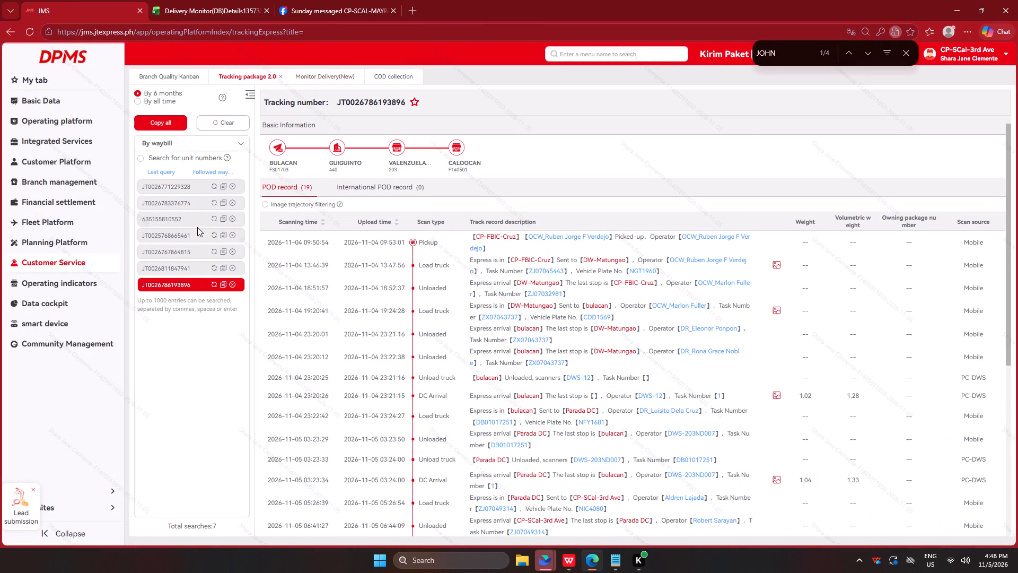
{"action": "left_click", "coordinate": [221, 120]}
{"action": "left_click_drag", "start_coordinate": [195, 298], "coordinate": [195, 309]}
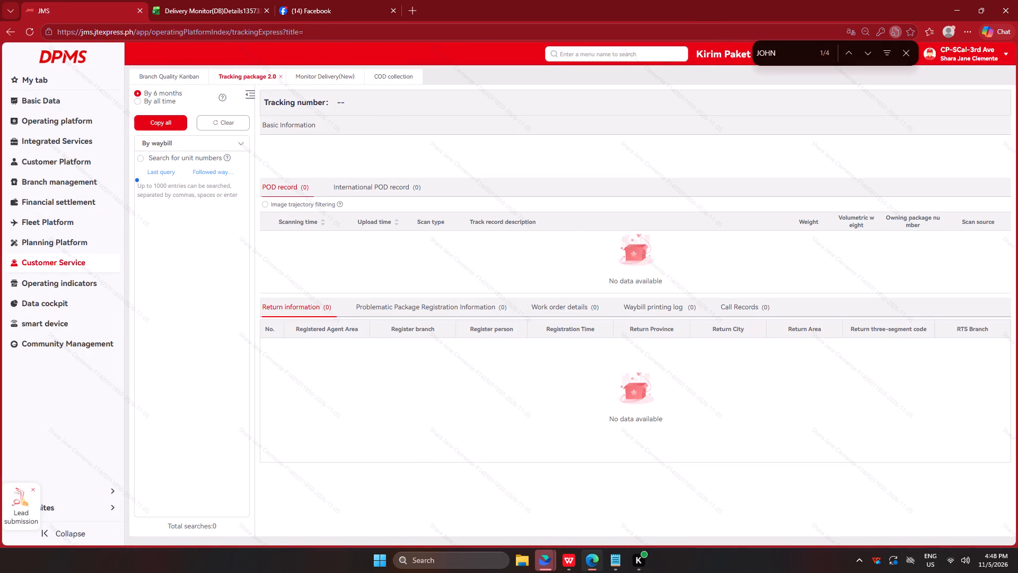
{"action": "key", "text": "ctrl+v"}
{"action": "scroll", "coordinate": [606, 242], "scroll_direction": "down", "scroll_amount": 4}
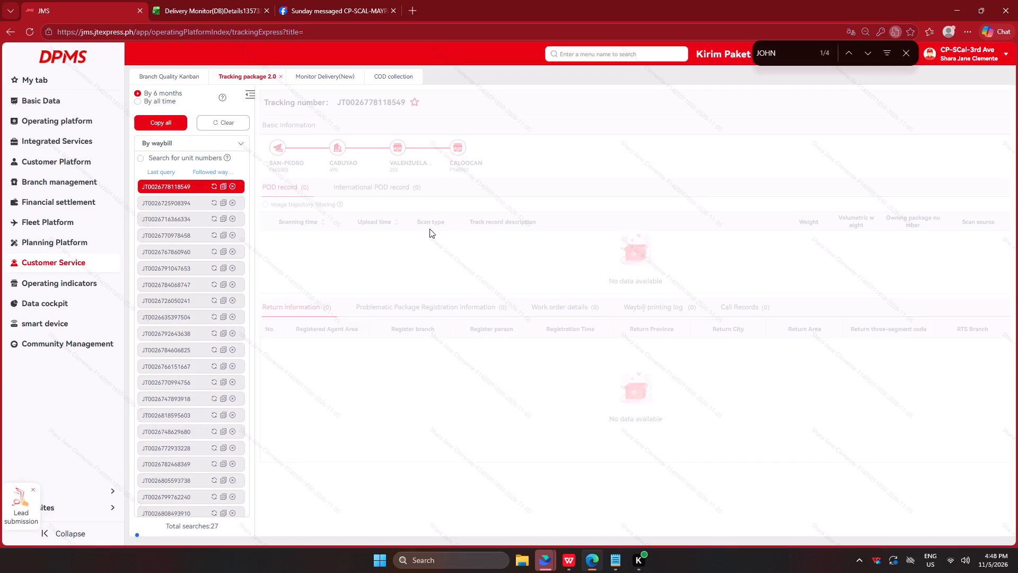
{"action": "scroll", "coordinate": [573, 178], "scroll_direction": "down", "scroll_amount": 3}
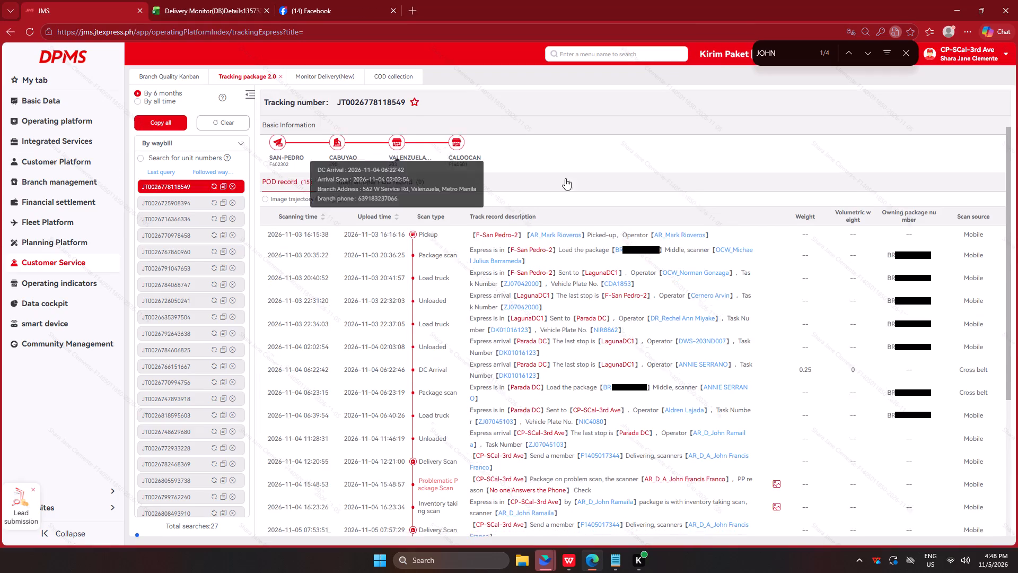
{"action": "scroll", "coordinate": [565, 178], "scroll_direction": "down", "scroll_amount": 6}
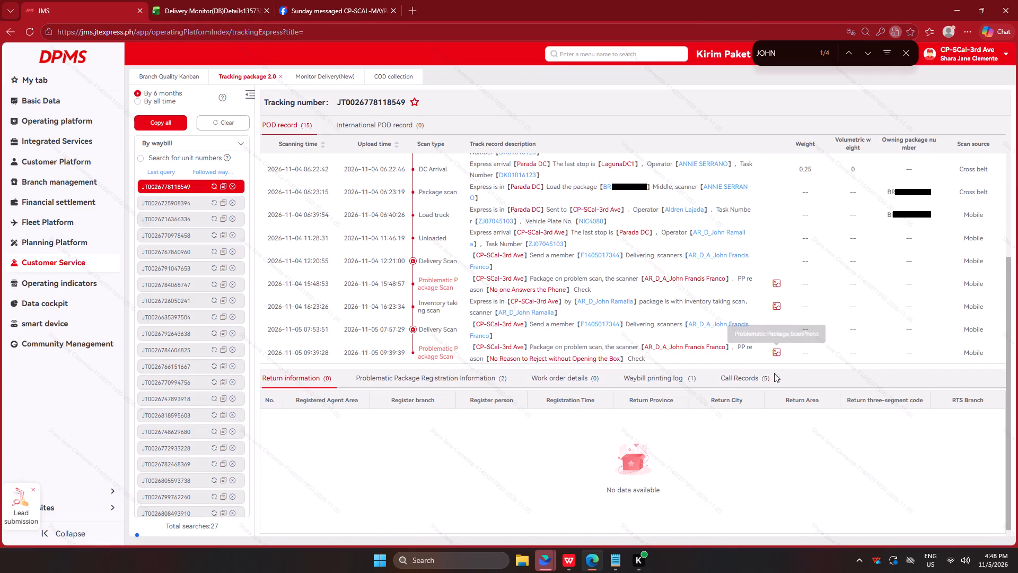
{"action": "left_click", "coordinate": [779, 354]}
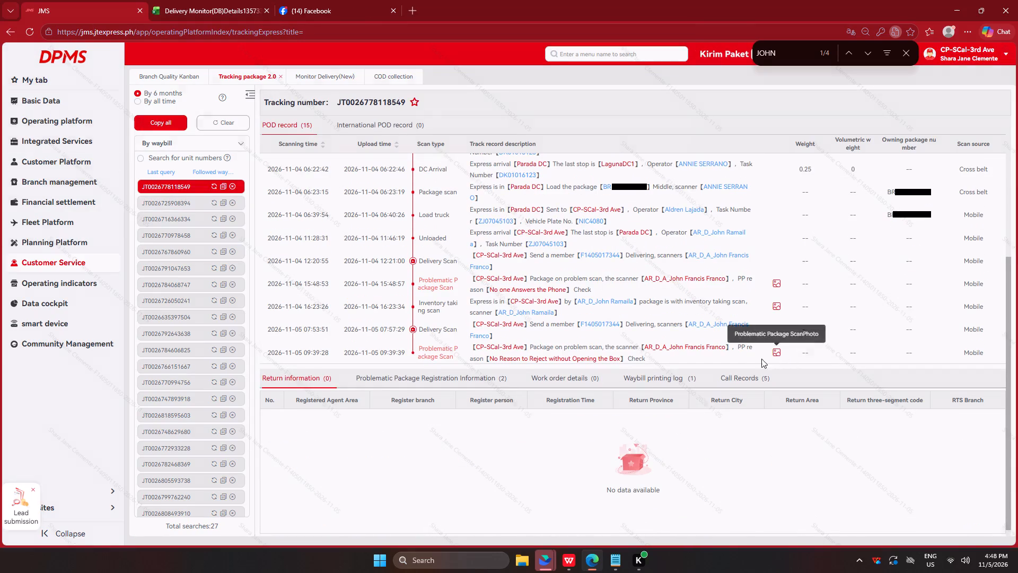
{"action": "left_click", "coordinate": [358, 211]}
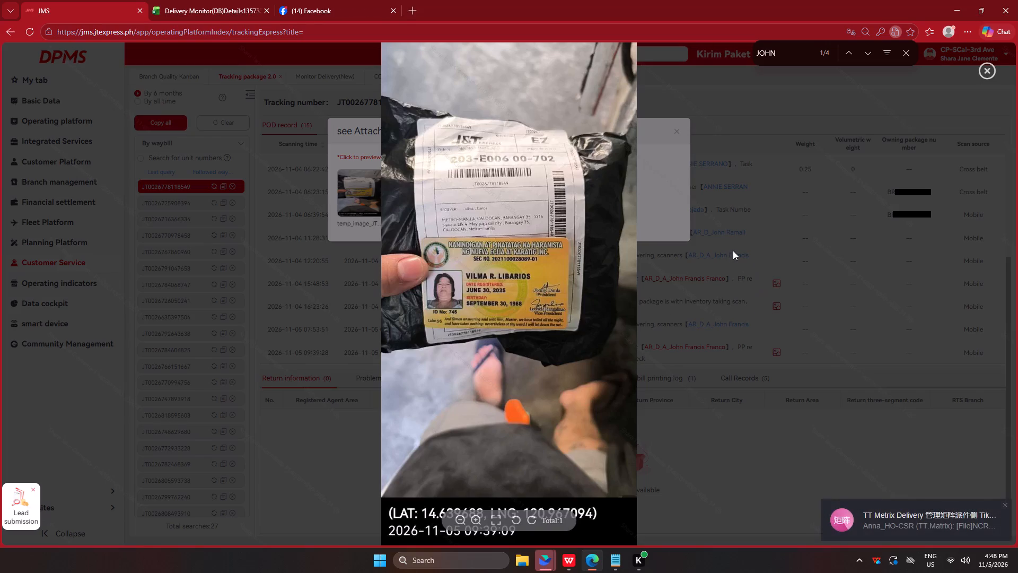
{"action": "left_click", "coordinate": [785, 226]}
{"action": "left_click_drag", "start_coordinate": [676, 302], "coordinate": [681, 300]}
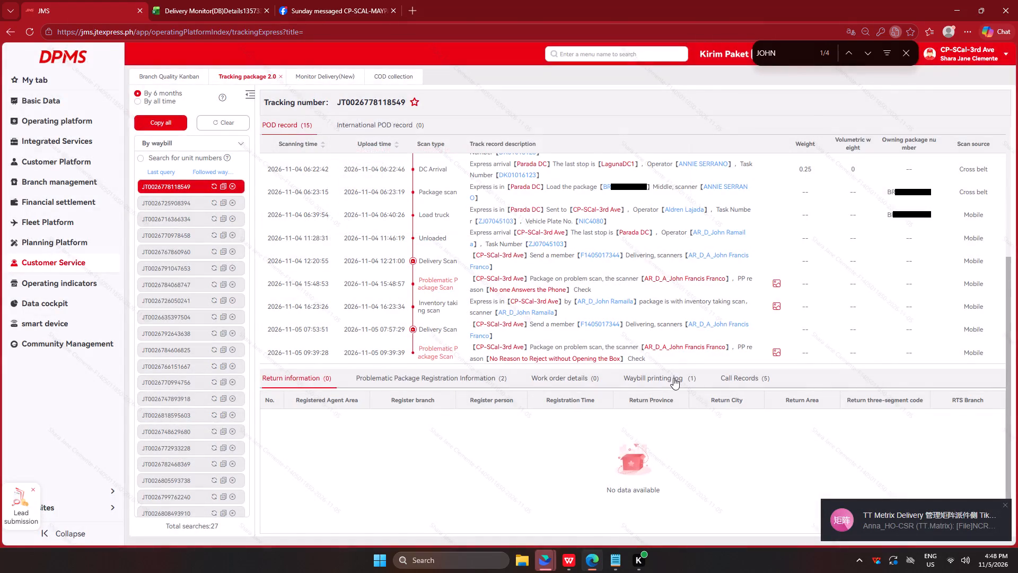
Close the exported Delivery Monitor(DB)Details file.
{"action": "key", "text": "alt+Tab"}
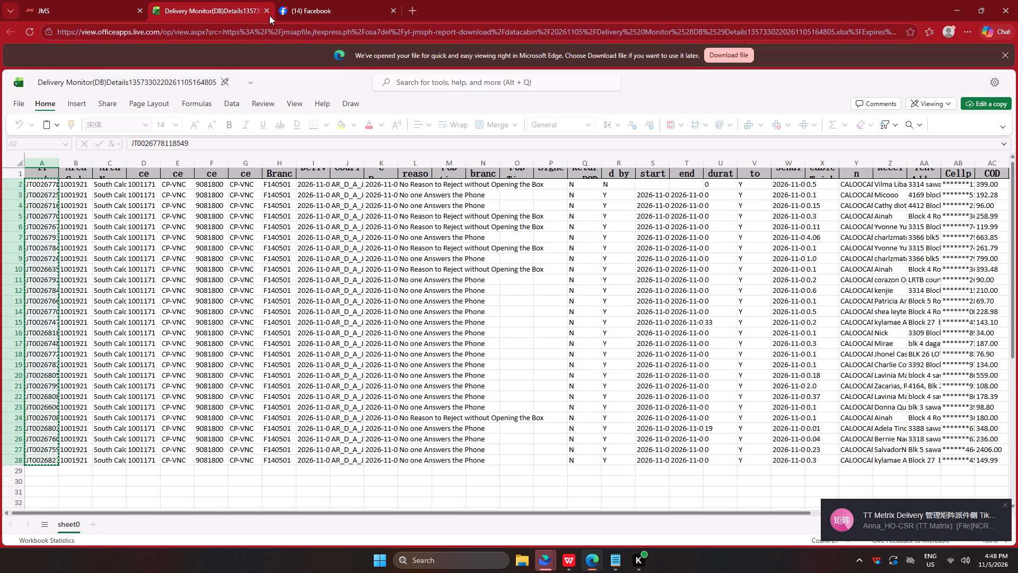
{"action": "left_click", "coordinate": [269, 12]}
{"action": "left_click_drag", "start_coordinate": [572, 553], "coordinate": [583, 561]}
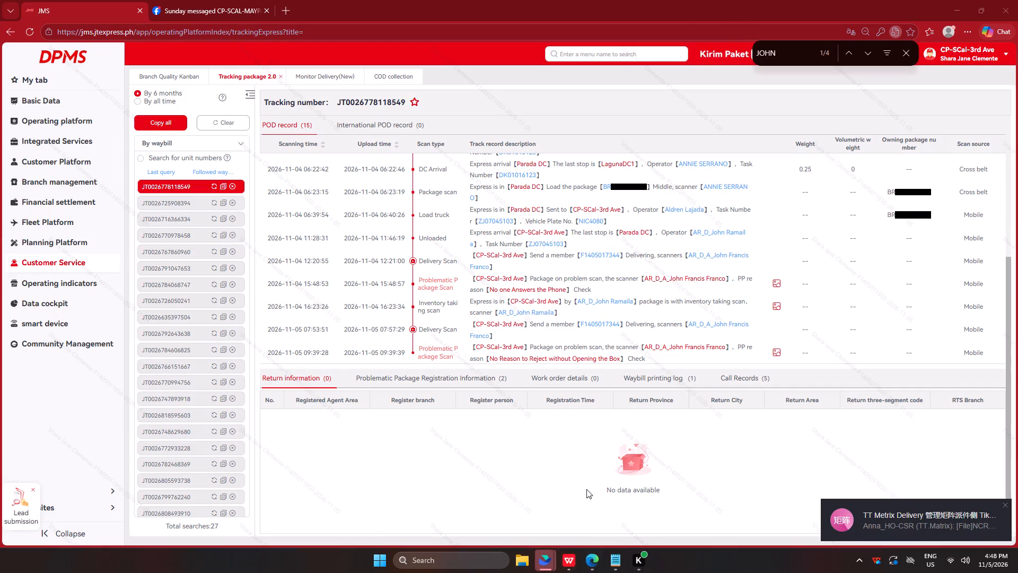
{"action": "left_click", "coordinate": [567, 562]}
{"action": "scroll", "coordinate": [379, 218], "scroll_direction": "up", "scroll_amount": 5}
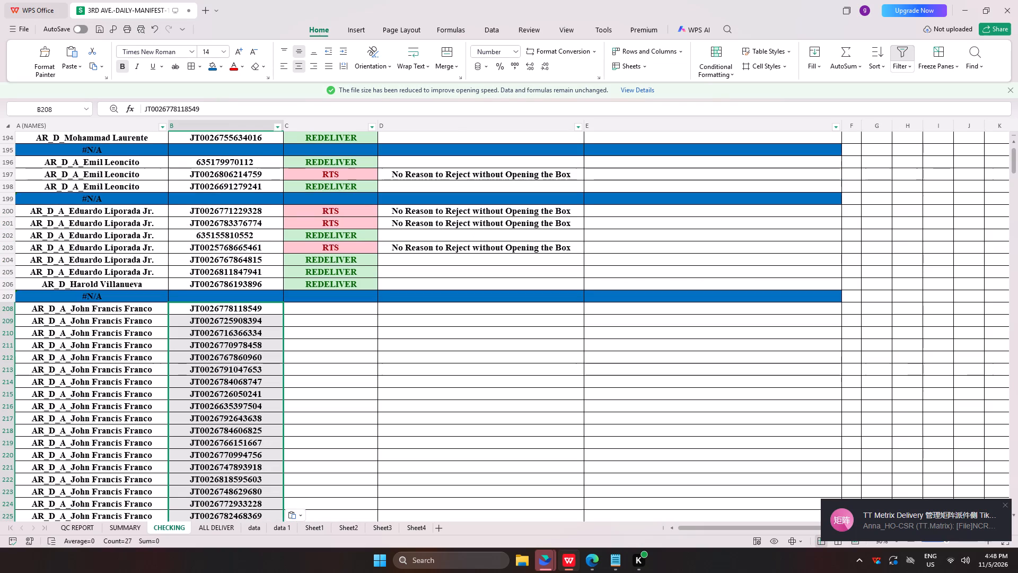
{"action": "left_click_drag", "start_coordinate": [333, 211], "coordinate": [492, 213]}
{"action": "key", "text": "ctrl+c"}
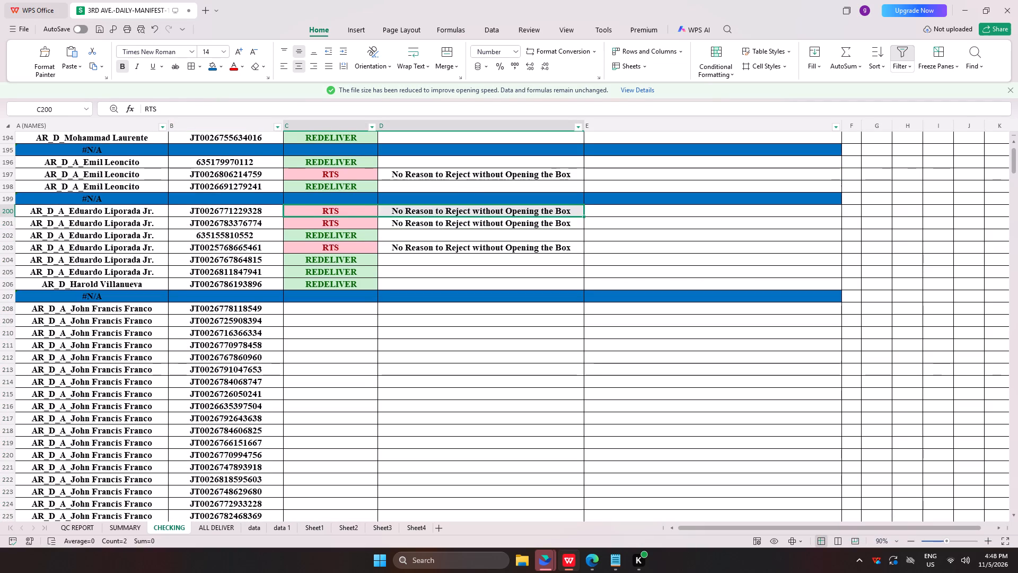
{"action": "left_click", "coordinate": [307, 307]}
{"action": "key", "text": "ctrl+v"}
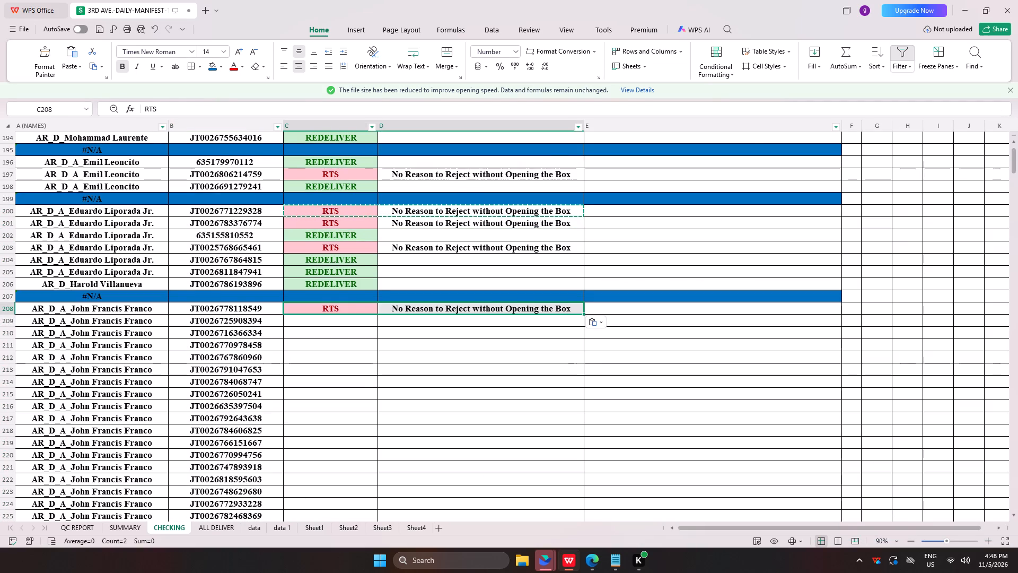
Copy the reason A5.DOUBLE ORDER from E192 to the RTS rows E200, E201 and E203.
{"action": "scroll", "coordinate": [637, 209], "scroll_direction": "up", "scroll_amount": 4}
{"action": "left_click", "coordinate": [717, 211]}
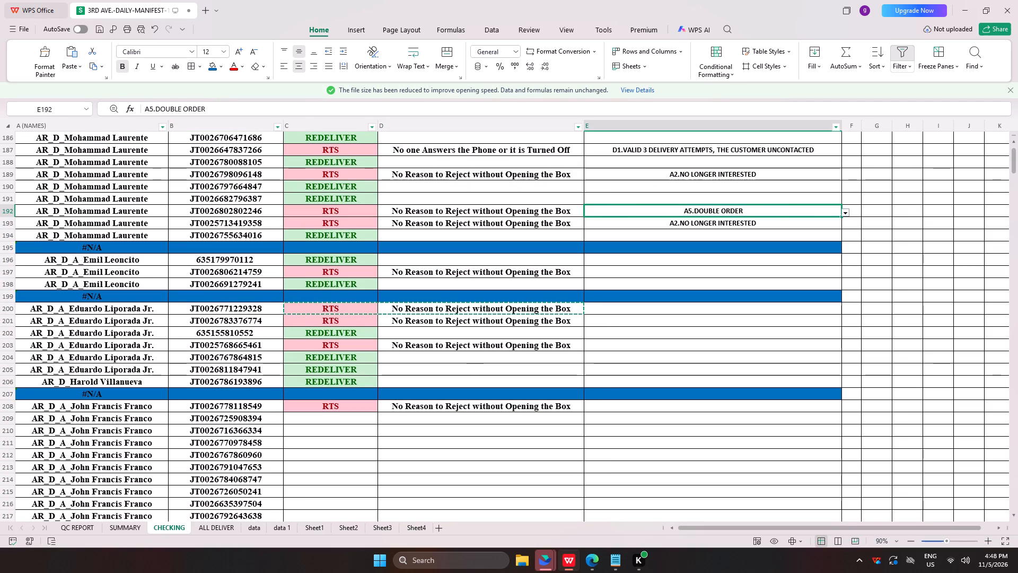
{"action": "key", "text": "ctrl+c"}
{"action": "left_click", "coordinate": [681, 302], "text": "ctrl"}
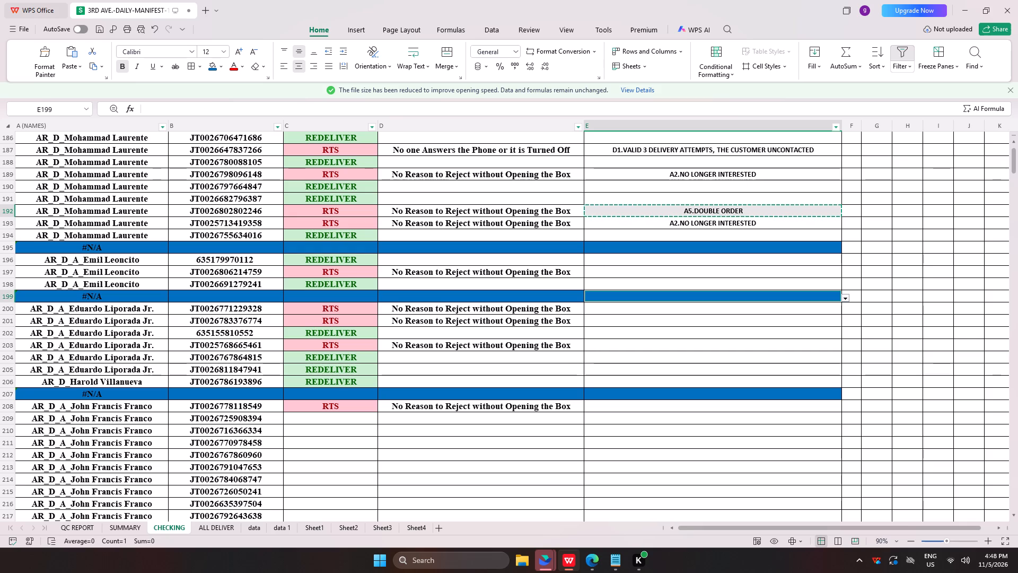
{"action": "left_click", "coordinate": [678, 314]}
{"action": "left_click", "coordinate": [689, 320]}
{"action": "left_click_drag", "start_coordinate": [685, 308], "coordinate": [685, 316], "text": "ctrl"}
{"action": "left_click", "coordinate": [704, 348], "text": "ctrl"}
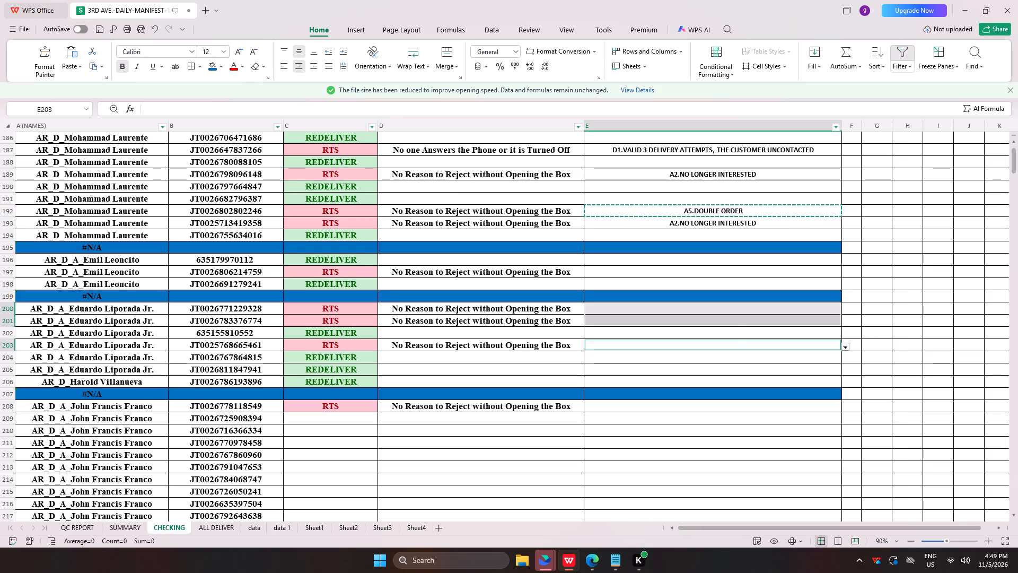
{"action": "key", "text": "ctrl+v"}
{"action": "left_click", "coordinate": [643, 446]}
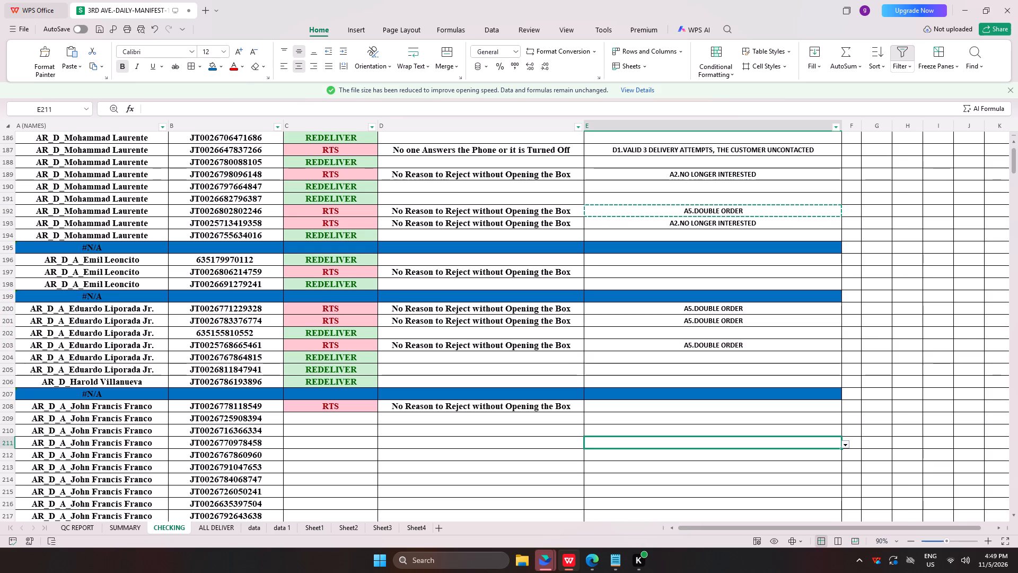
{"action": "key", "text": "alt+Tab"}
{"action": "left_click", "coordinate": [172, 201]}
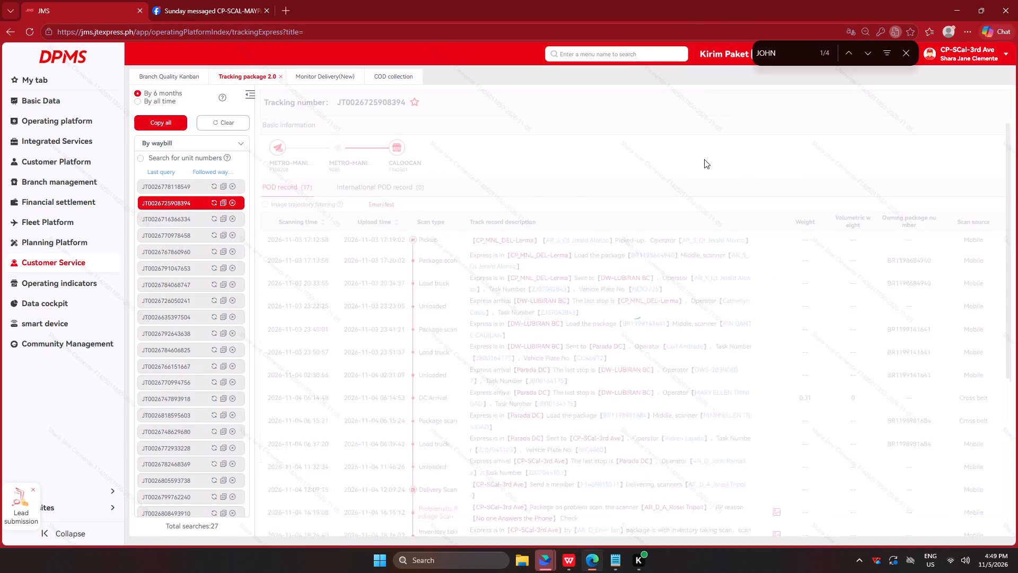
{"action": "scroll", "coordinate": [682, 276], "scroll_direction": "down", "scroll_amount": 3}
{"action": "left_click", "coordinate": [167, 222]}
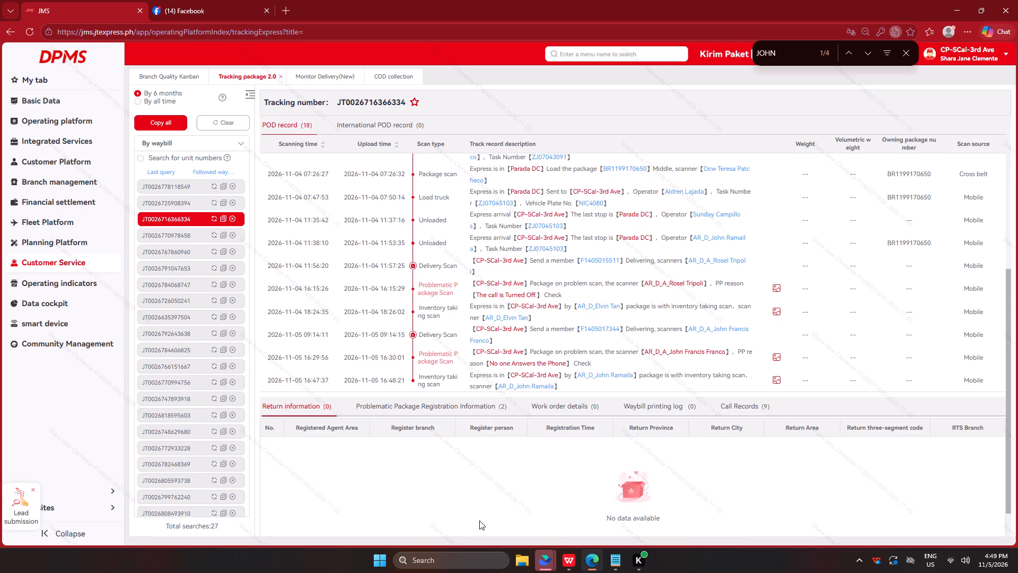
{"action": "left_click", "coordinate": [169, 242]}
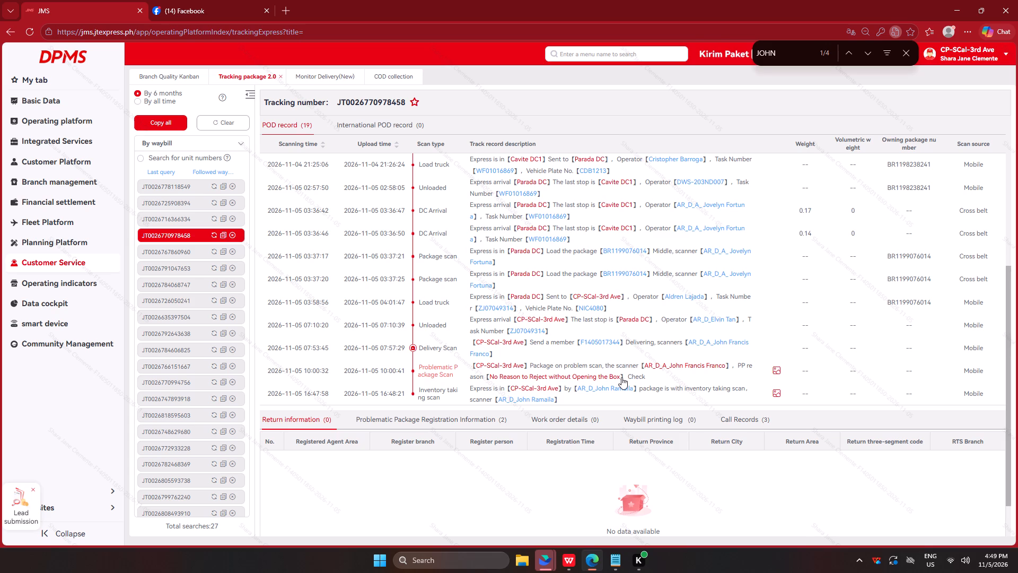
{"action": "left_click", "coordinate": [774, 371]}
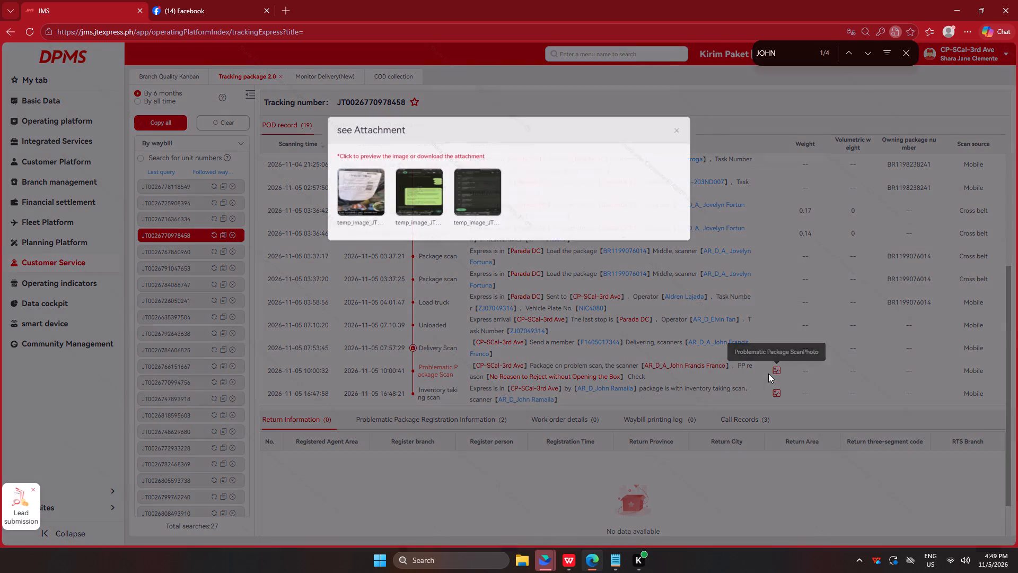
{"action": "left_click", "coordinate": [362, 210]}
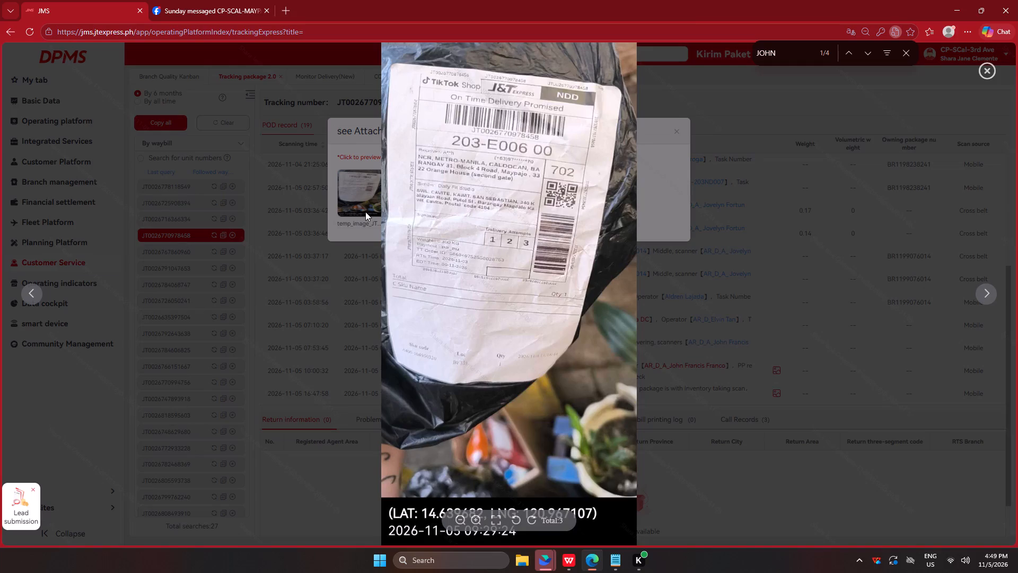
{"action": "key", "text": "Right"}
{"action": "key", "text": "Right"}
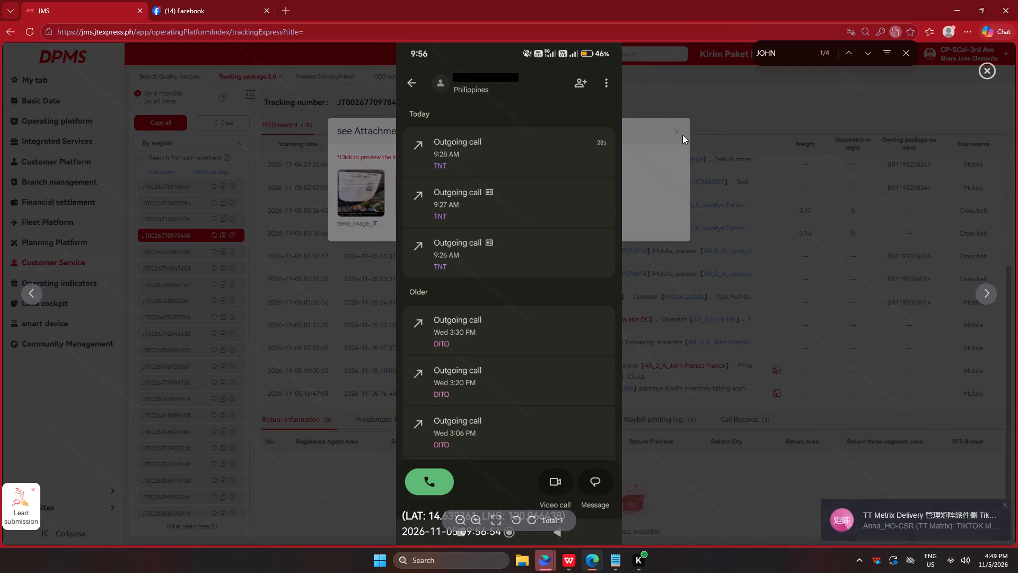
{"action": "double_click", "coordinate": [739, 183]}
{"action": "key", "text": "alt+Tab"}
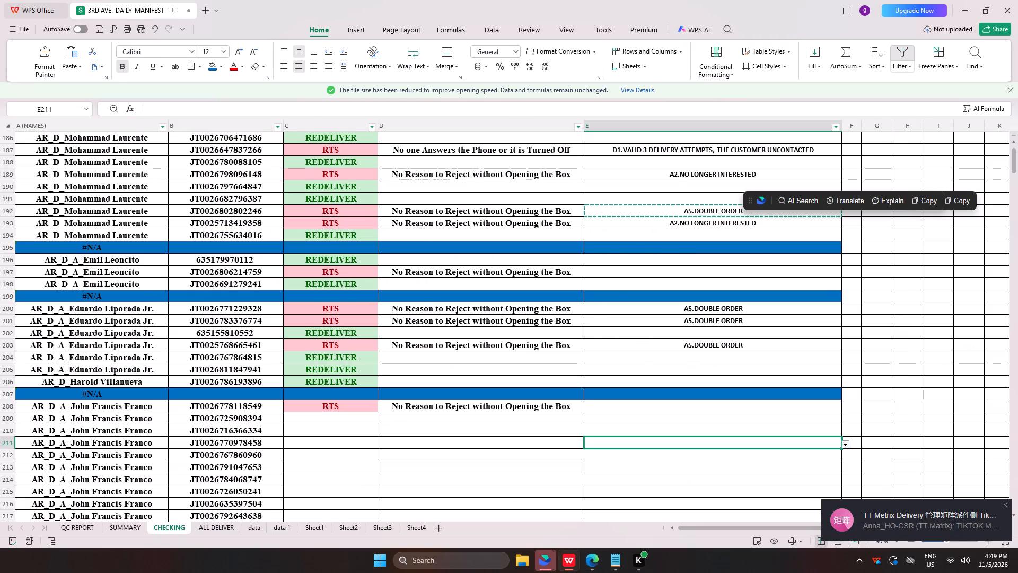
{"action": "left_click", "coordinate": [315, 450]}
{"action": "left_click", "coordinate": [317, 444]}
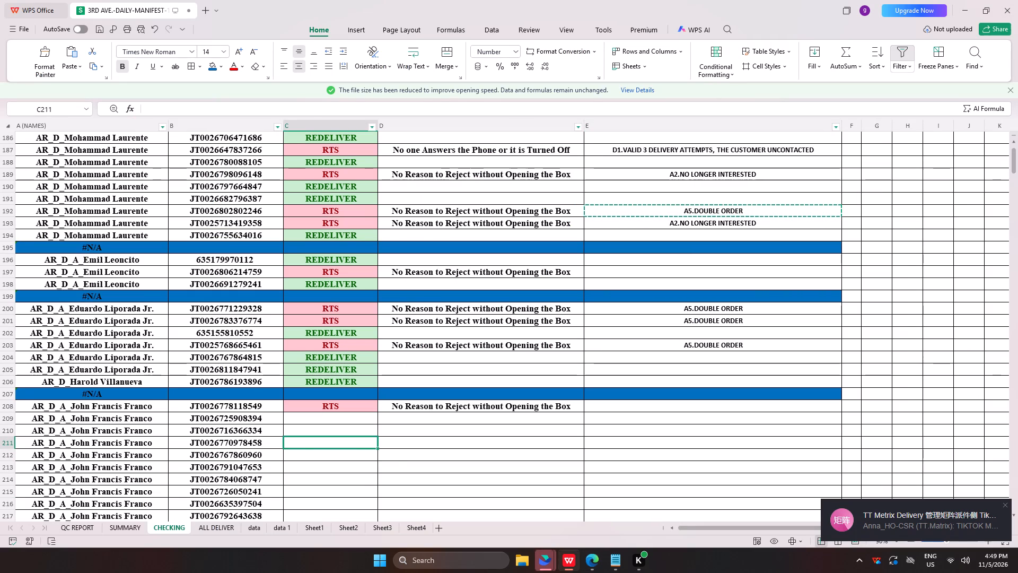
{"action": "key", "text": "ctrl+v"}
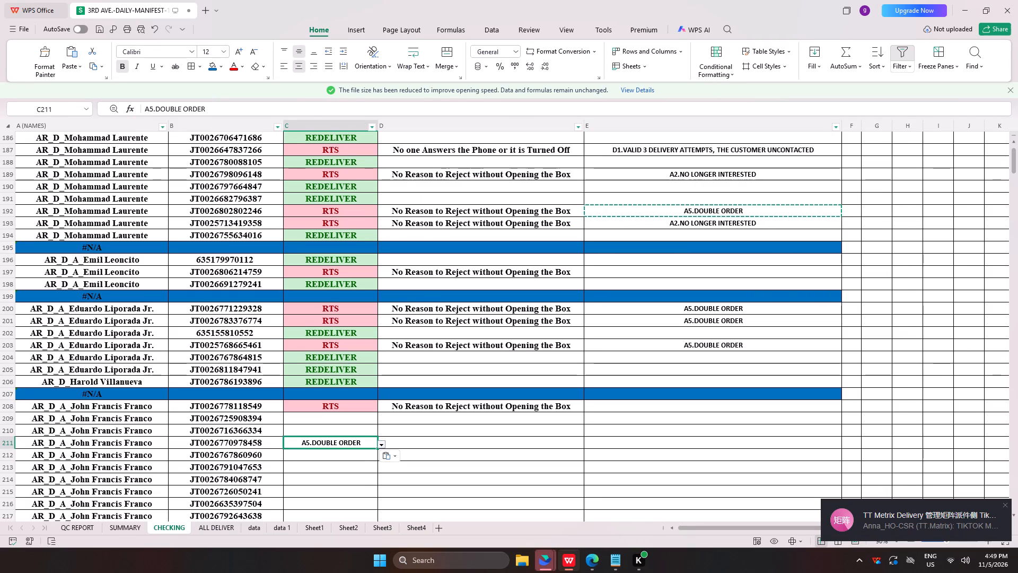
{"action": "left_click_drag", "start_coordinate": [329, 406], "coordinate": [538, 409]}
{"action": "key", "text": "ctrl+c"}
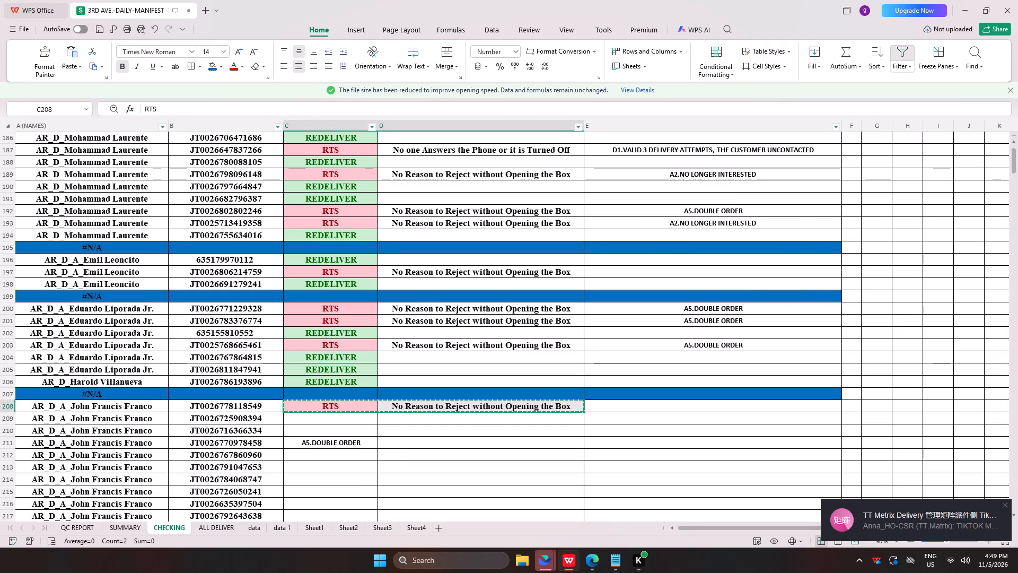
{"action": "left_click_drag", "start_coordinate": [324, 443], "coordinate": [465, 447], "text": "ctrl"}
{"action": "key", "text": "ctrl+v"}
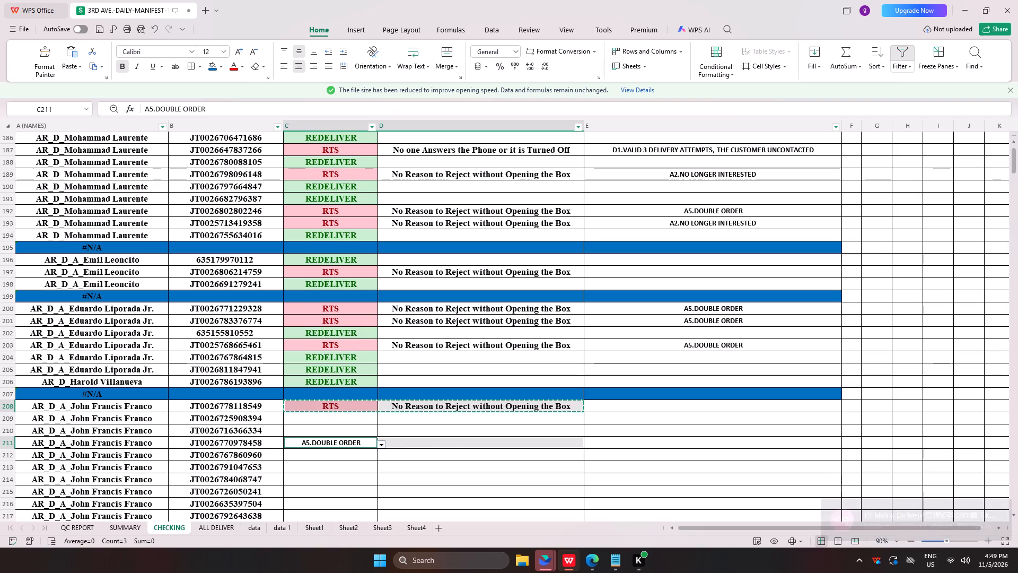
{"action": "key", "text": "alt+Tab"}
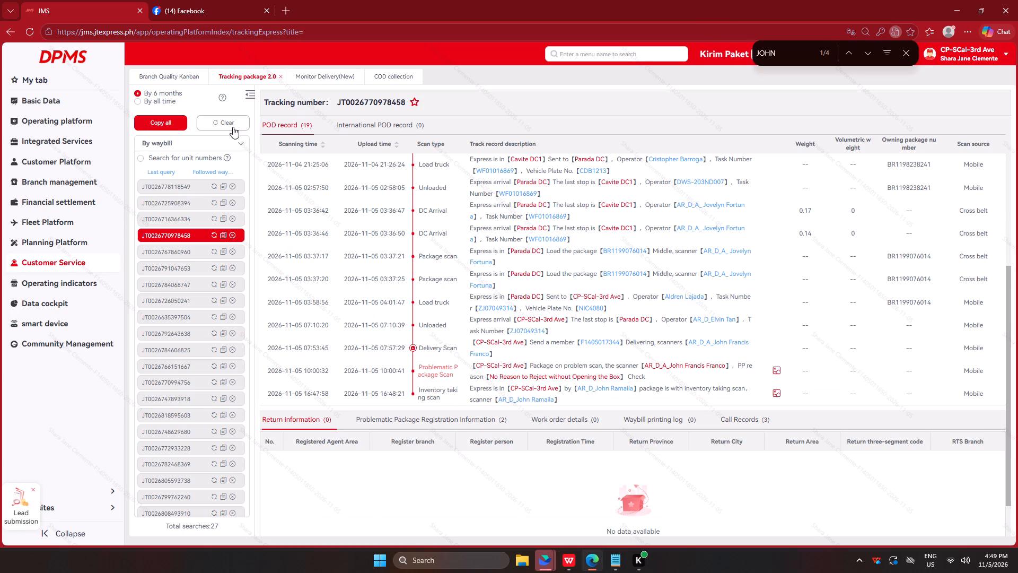
{"action": "left_click", "coordinate": [162, 253]}
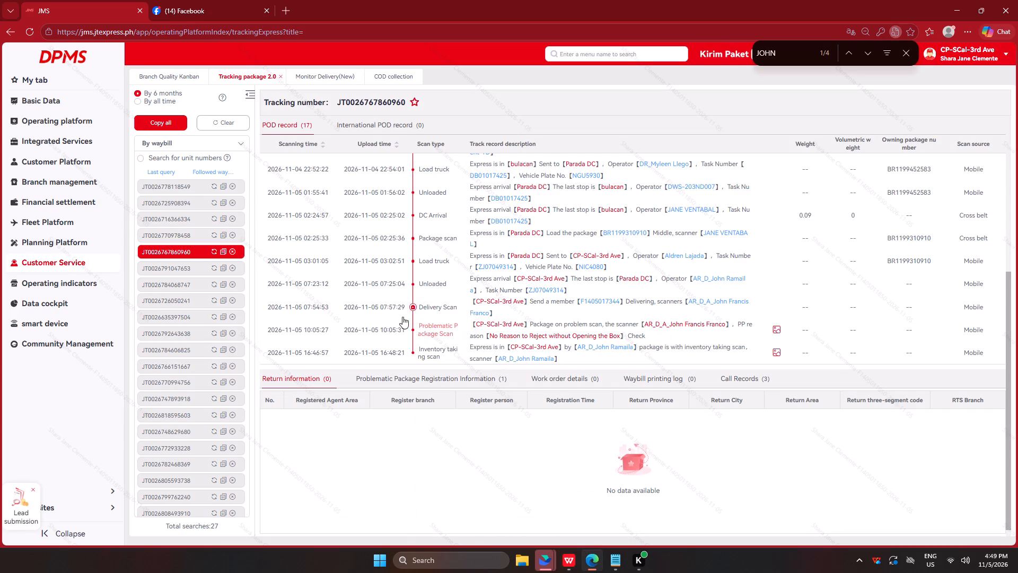
{"action": "left_click", "coordinate": [779, 329]}
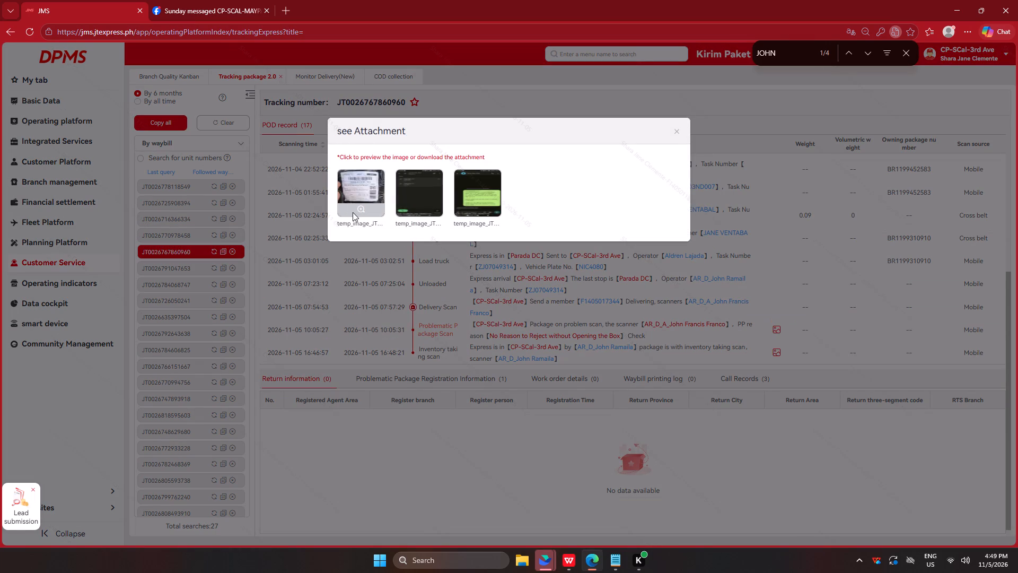
{"action": "left_click", "coordinate": [357, 210]}
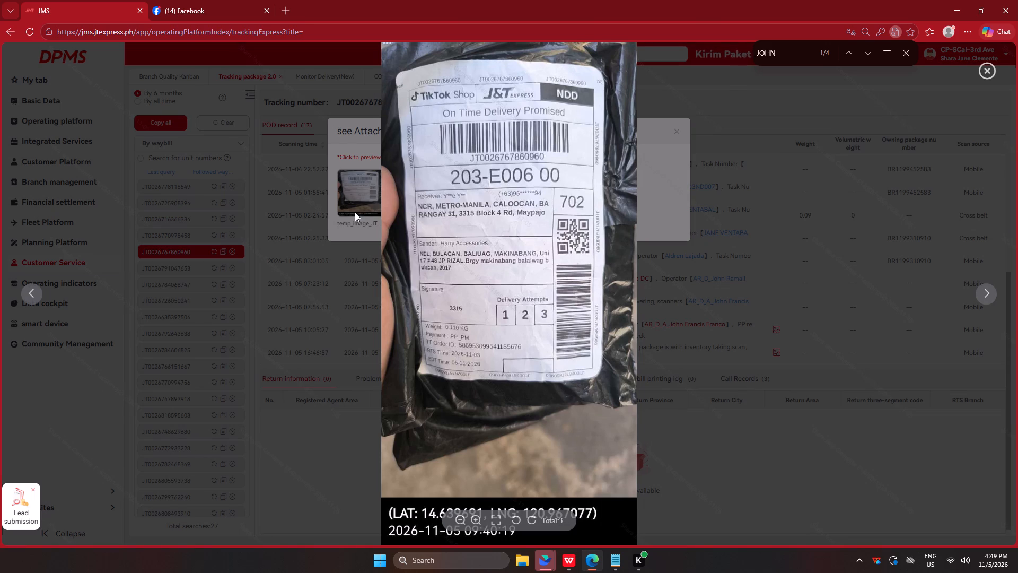
{"action": "key", "text": "Right"}
{"action": "key", "text": "Right"}
{"action": "left_click", "coordinate": [304, 266]}
{"action": "left_click", "coordinate": [291, 312]}
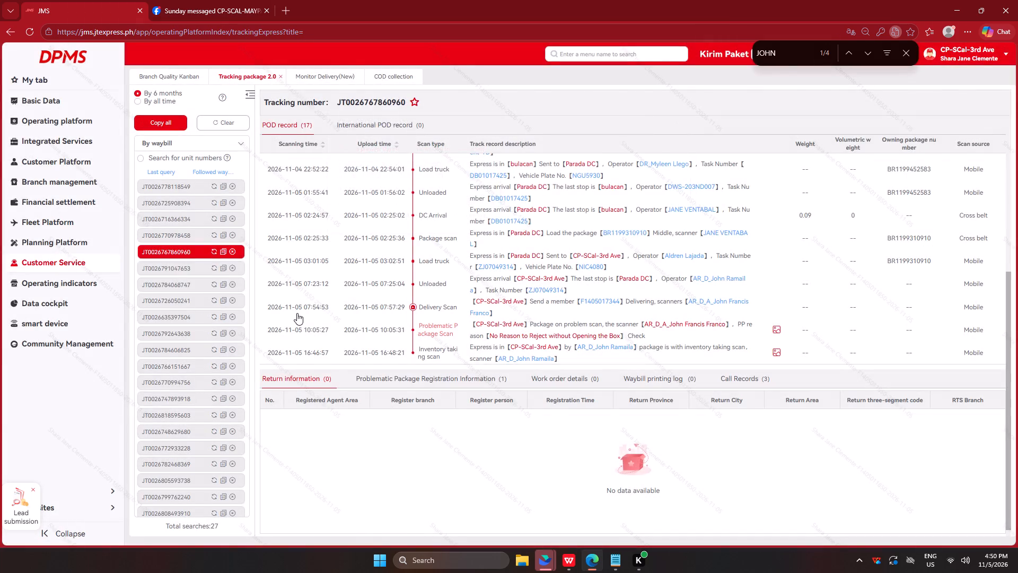
{"action": "key", "text": "alt+Tab"}
{"action": "left_click", "coordinate": [329, 454]}
{"action": "key", "text": "ctrl+v"}
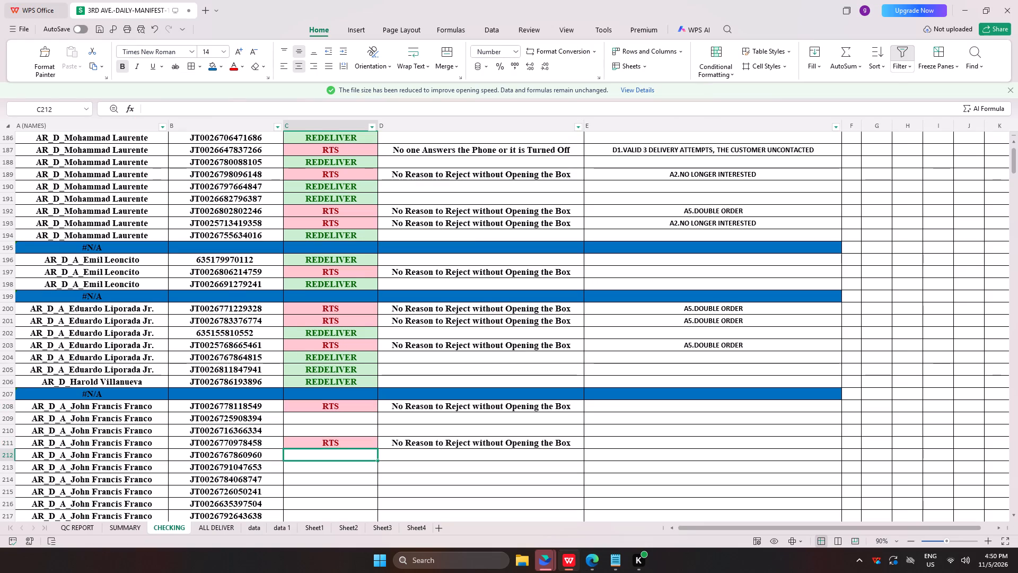
{"action": "left_click_drag", "start_coordinate": [323, 437], "coordinate": [459, 444]}
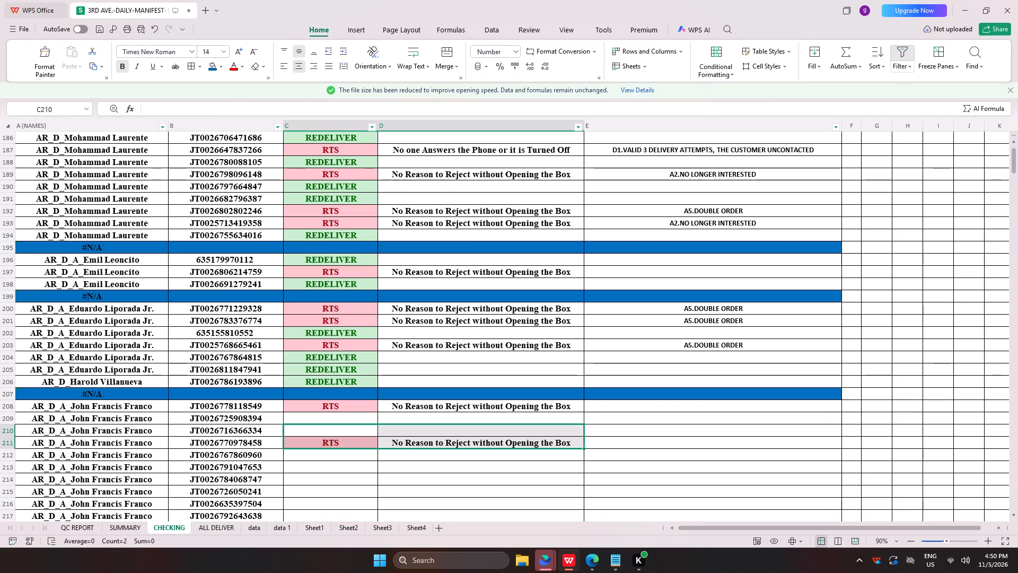
{"action": "left_click", "coordinate": [451, 468]}
{"action": "left_click_drag", "start_coordinate": [324, 445], "coordinate": [478, 449]}
{"action": "key", "text": "ctrl+c"}
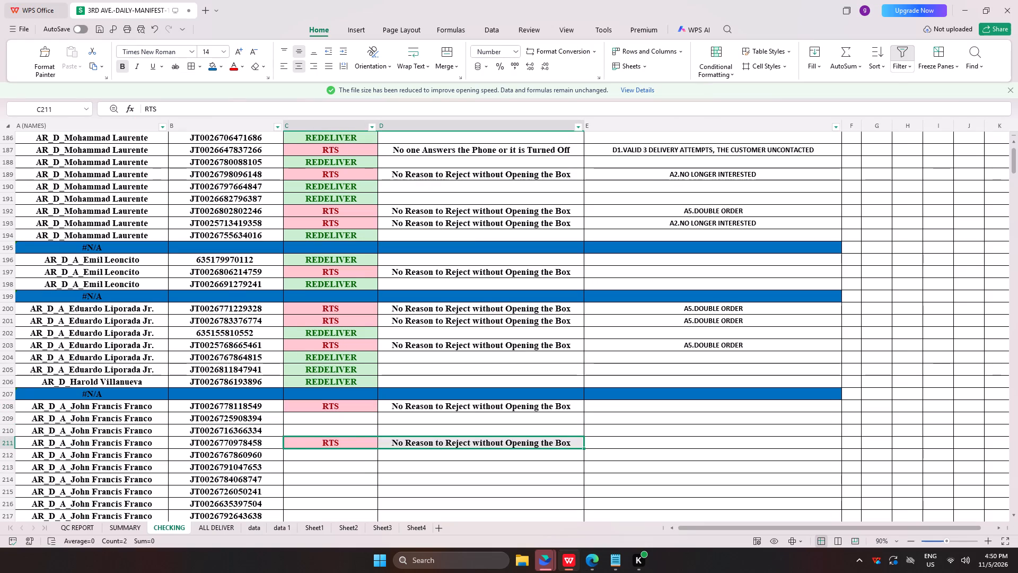
{"action": "left_click", "coordinate": [334, 456]}
{"action": "key", "text": "ctrl+v"}
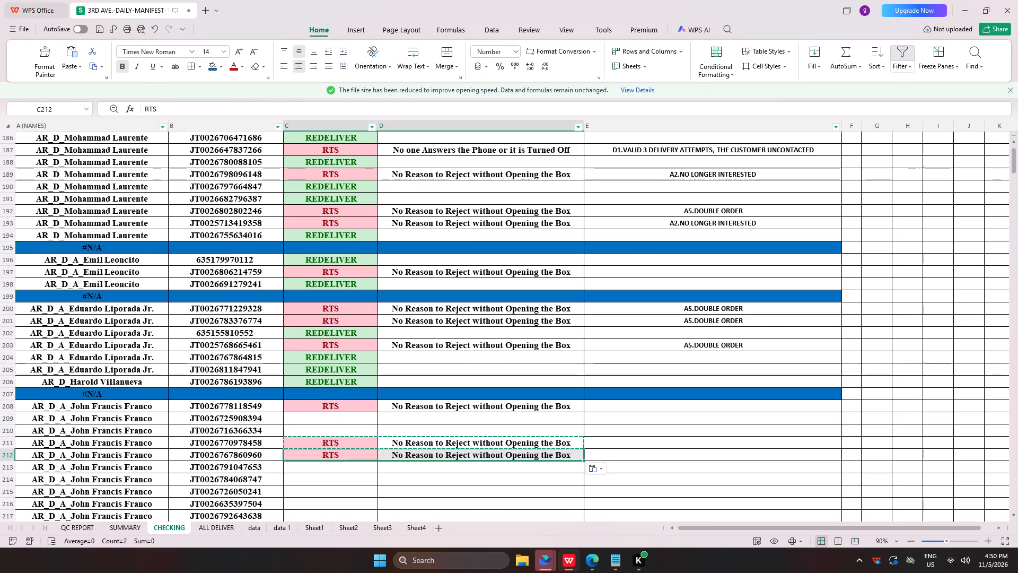
{"action": "key", "text": "alt+Tab"}
{"action": "left_click", "coordinate": [186, 274]}
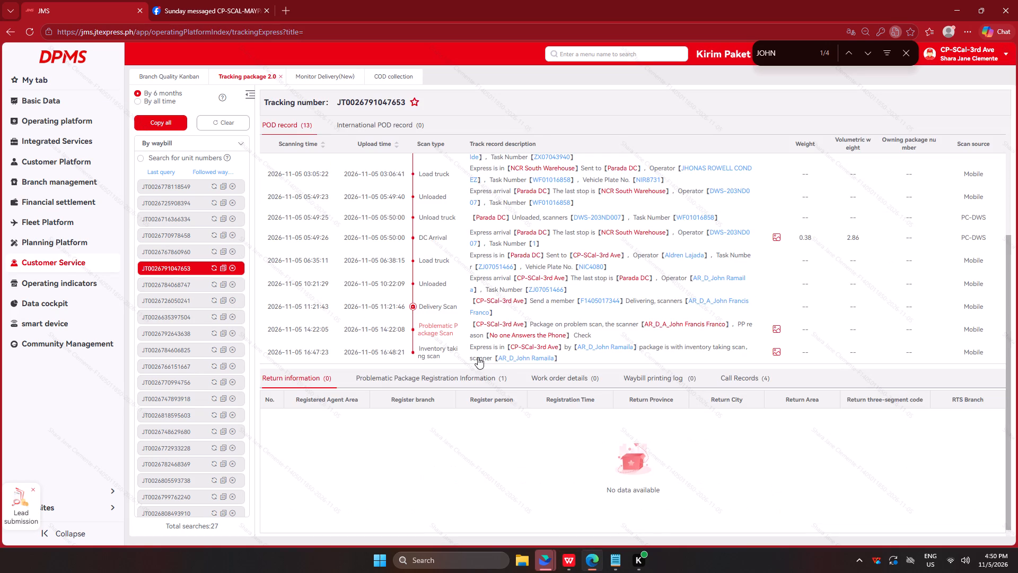
{"action": "left_click", "coordinate": [194, 286]}
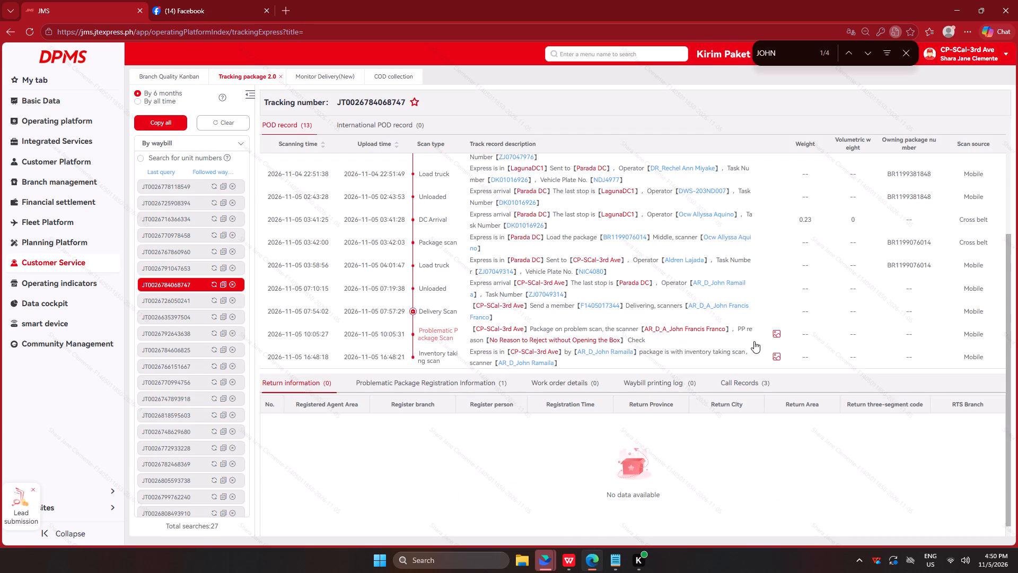
{"action": "left_click", "coordinate": [774, 335]}
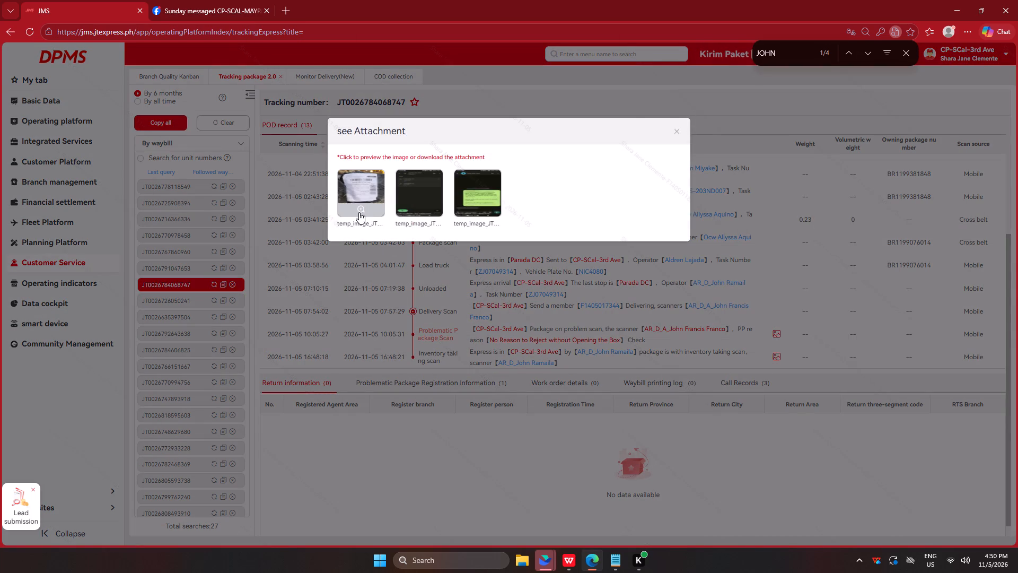
{"action": "left_click", "coordinate": [359, 212]}
{"action": "key", "text": "Right"}
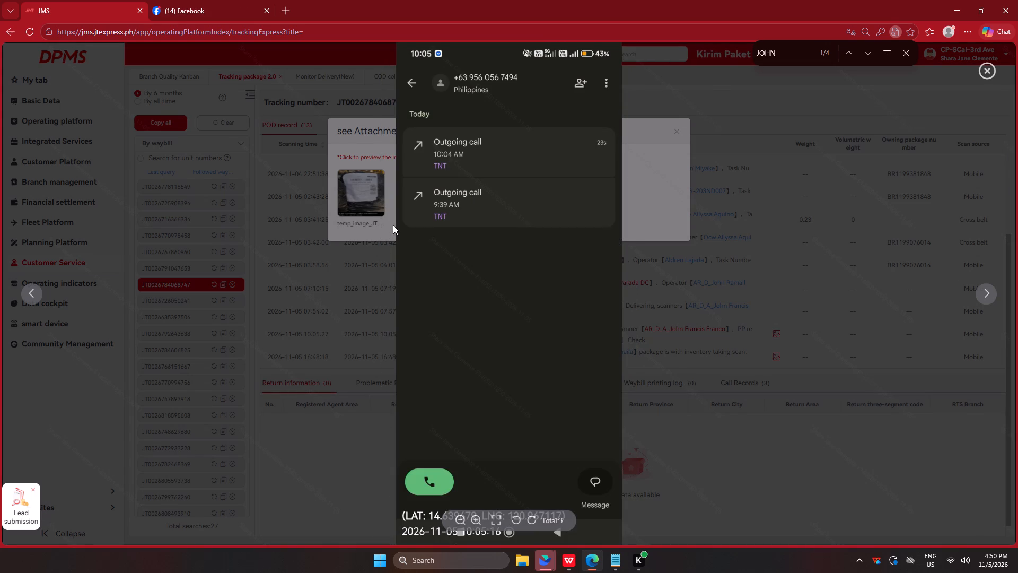
{"action": "key", "text": "Right"}
{"action": "key", "text": "Right"}
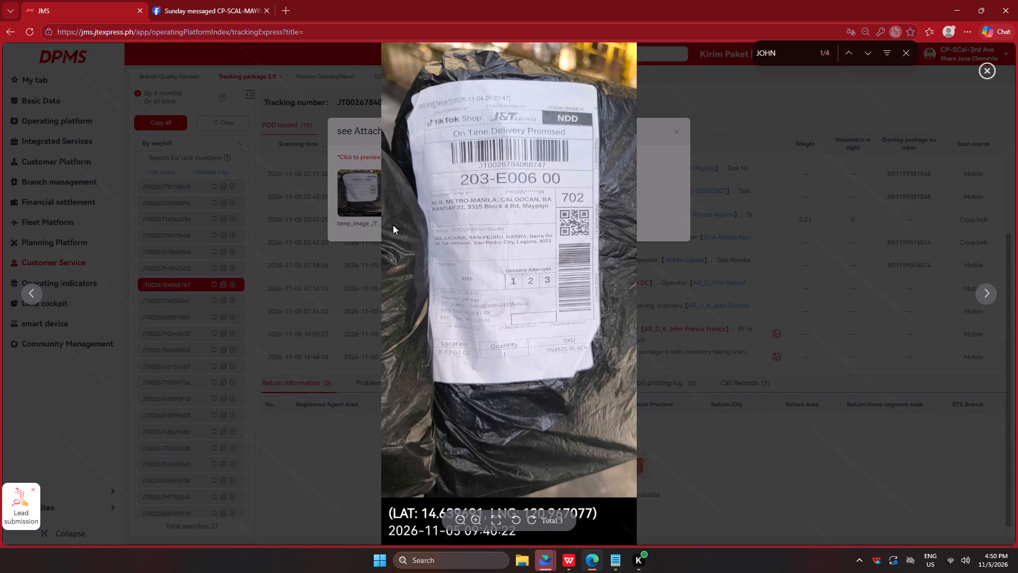
{"action": "left_click", "coordinate": [313, 282]}
{"action": "left_click", "coordinate": [314, 278]}
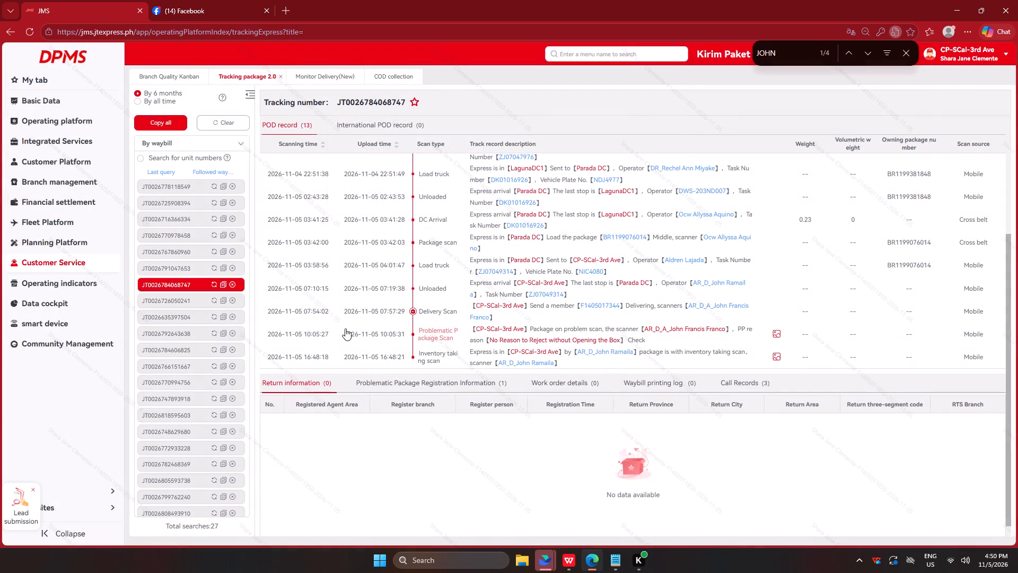
{"action": "key", "text": "alt+Tab"}
{"action": "left_click", "coordinate": [307, 479]}
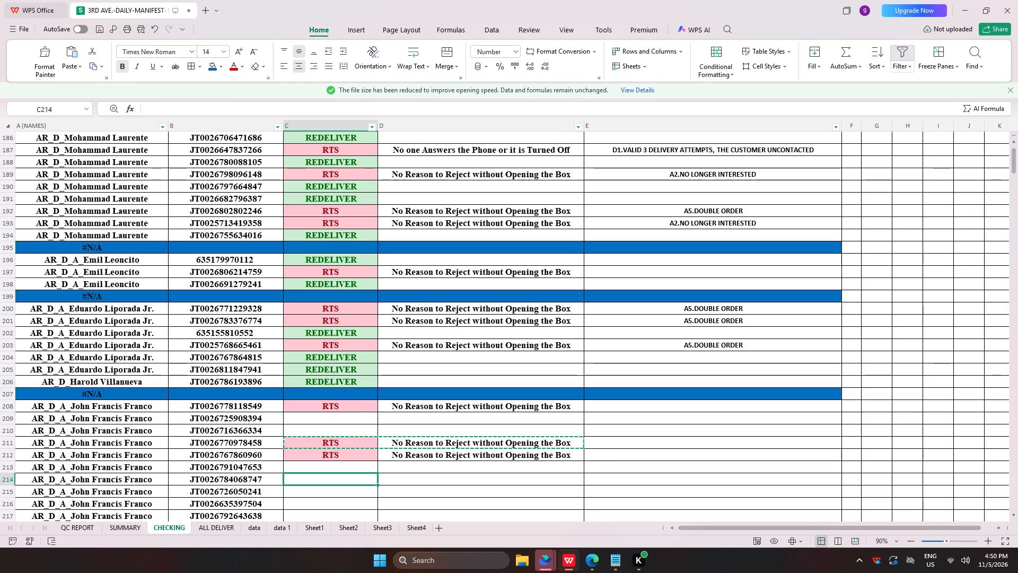
{"action": "key", "text": "ctrl+v"}
{"action": "key", "text": "alt+Tab"}
{"action": "scroll", "coordinate": [172, 329], "scroll_direction": "down", "scroll_amount": 2}
{"action": "left_click", "coordinate": [173, 192]}
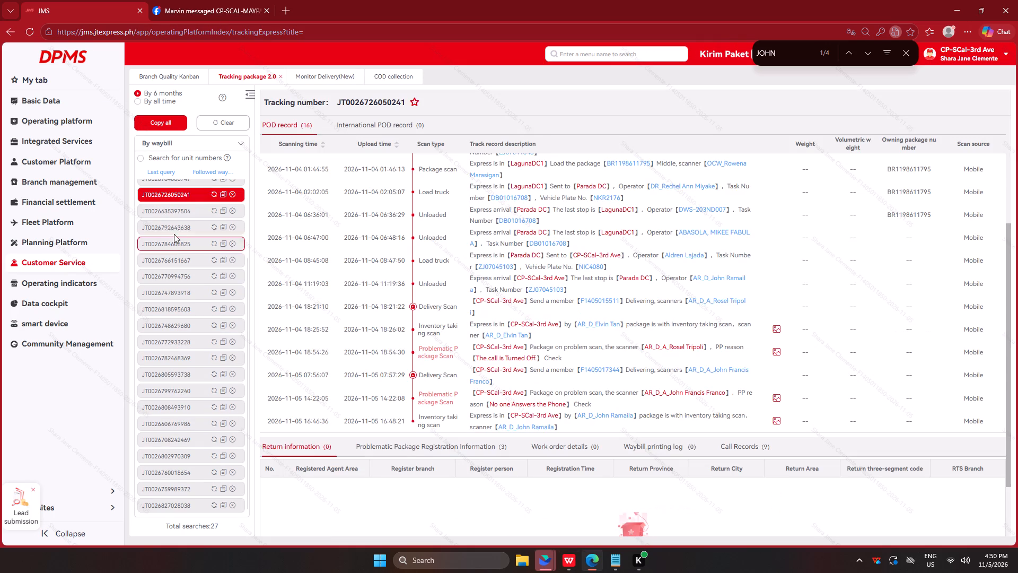
{"action": "left_click", "coordinate": [170, 212]}
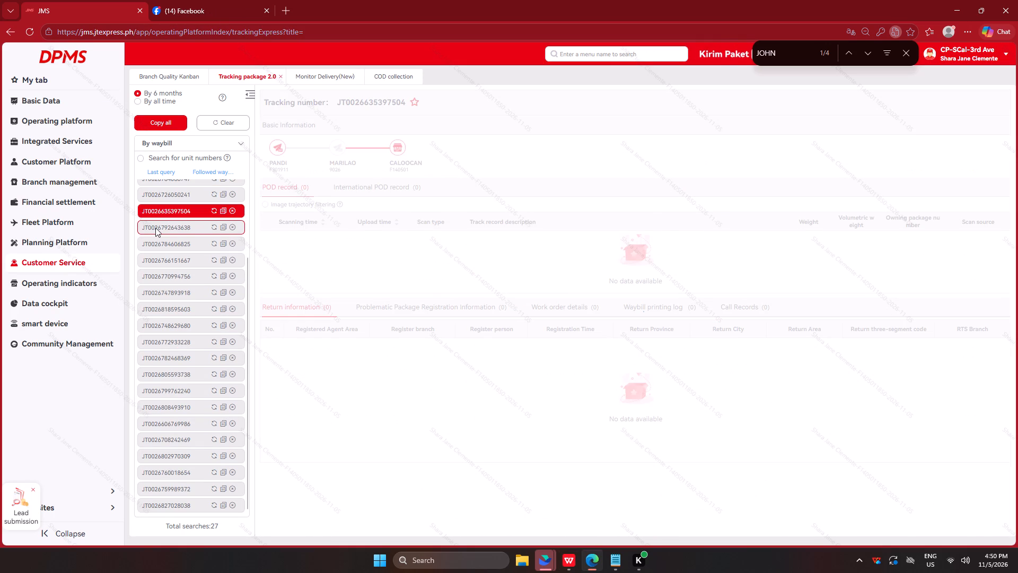
{"action": "scroll", "coordinate": [638, 296], "scroll_direction": "down", "scroll_amount": 4}
{"action": "scroll", "coordinate": [625, 308], "scroll_direction": "up", "scroll_amount": 1}
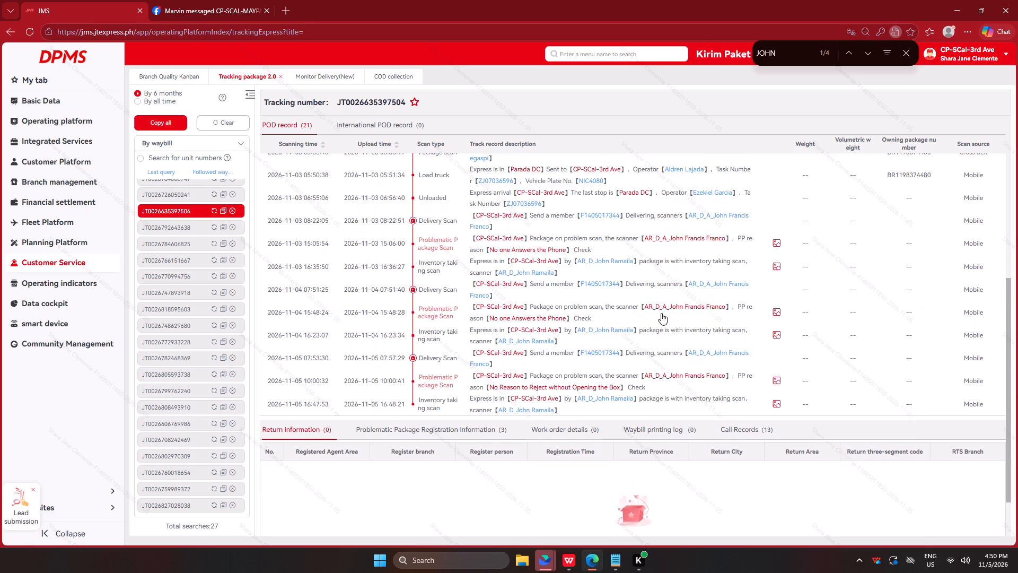
{"action": "left_click", "coordinate": [776, 378]}
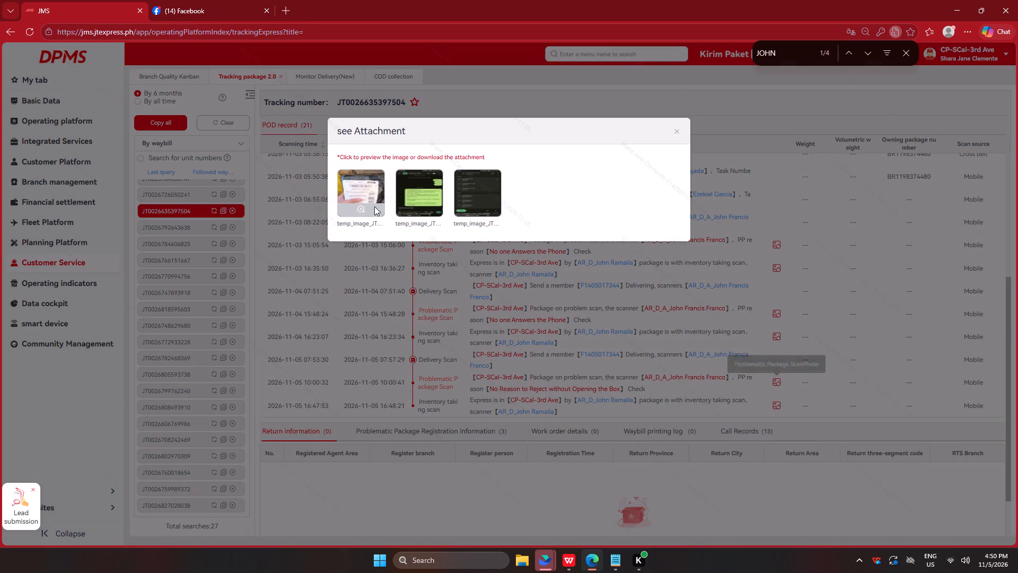
{"action": "left_click", "coordinate": [359, 211]}
{"action": "key", "text": "Right"}
{"action": "key", "text": "Right"}
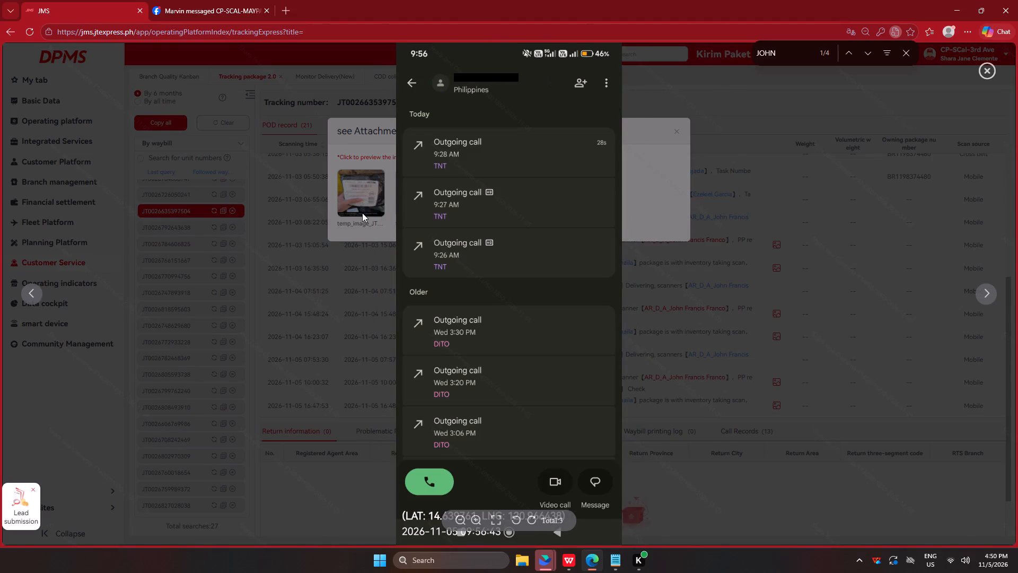
{"action": "double_click", "coordinate": [698, 320]}
{"action": "key", "text": "alt+Tab"}
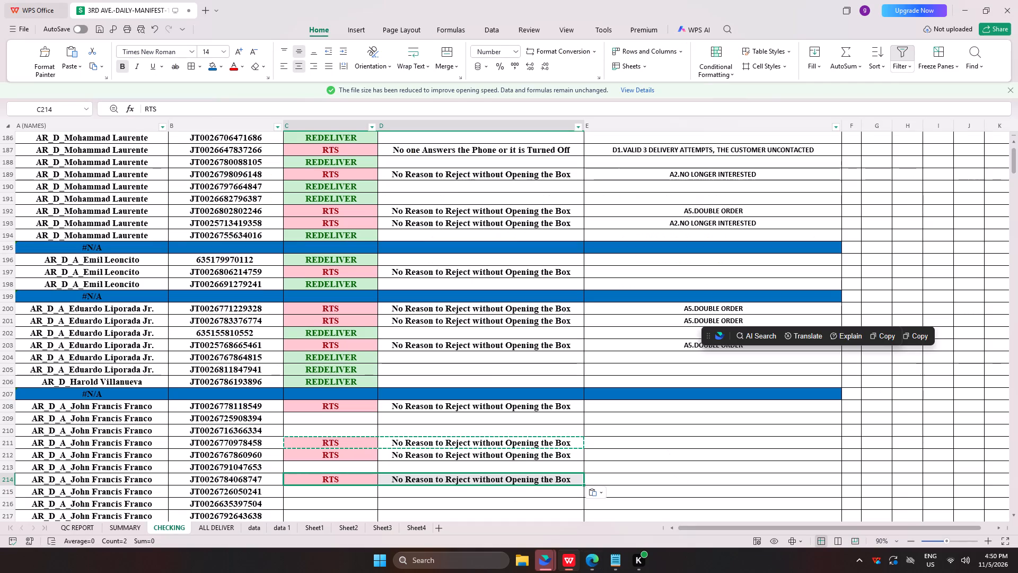
{"action": "scroll", "coordinate": [378, 465], "scroll_direction": "down", "scroll_amount": 5}
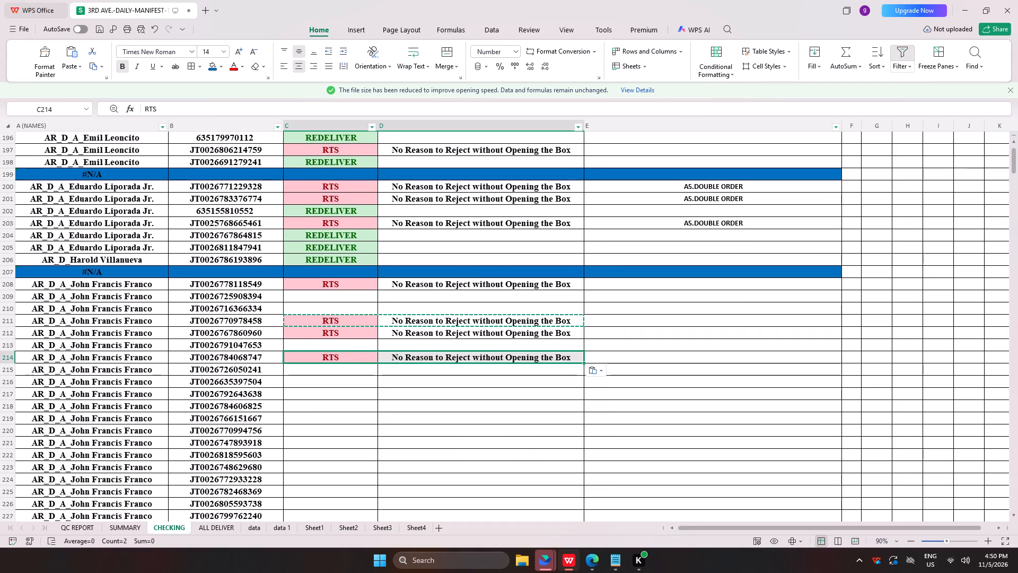
{"action": "left_click", "coordinate": [322, 382]}
{"action": "key", "text": "ctrl+v"}
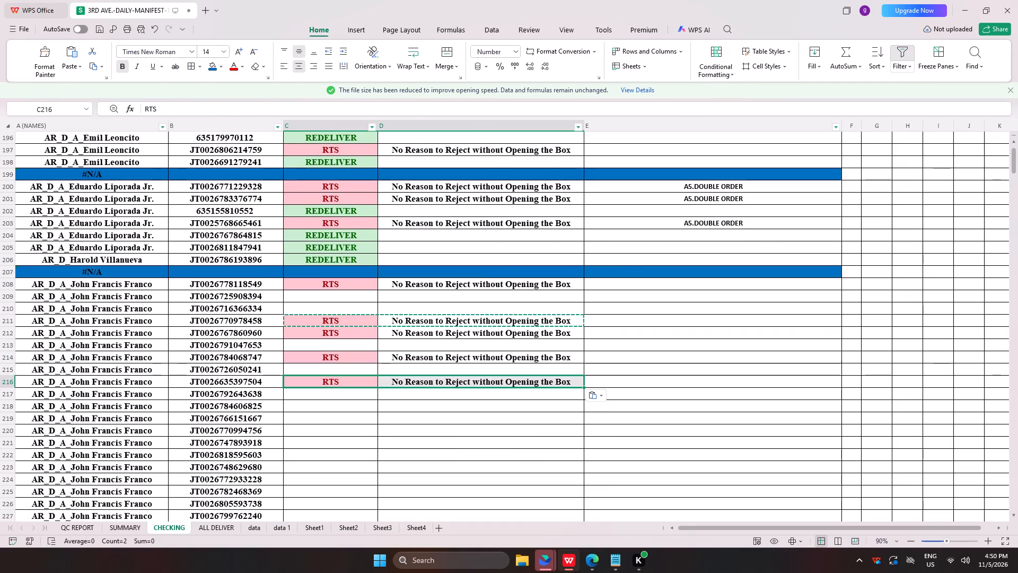
{"action": "key", "text": "alt+Tab"}
{"action": "left_click", "coordinate": [180, 229]}
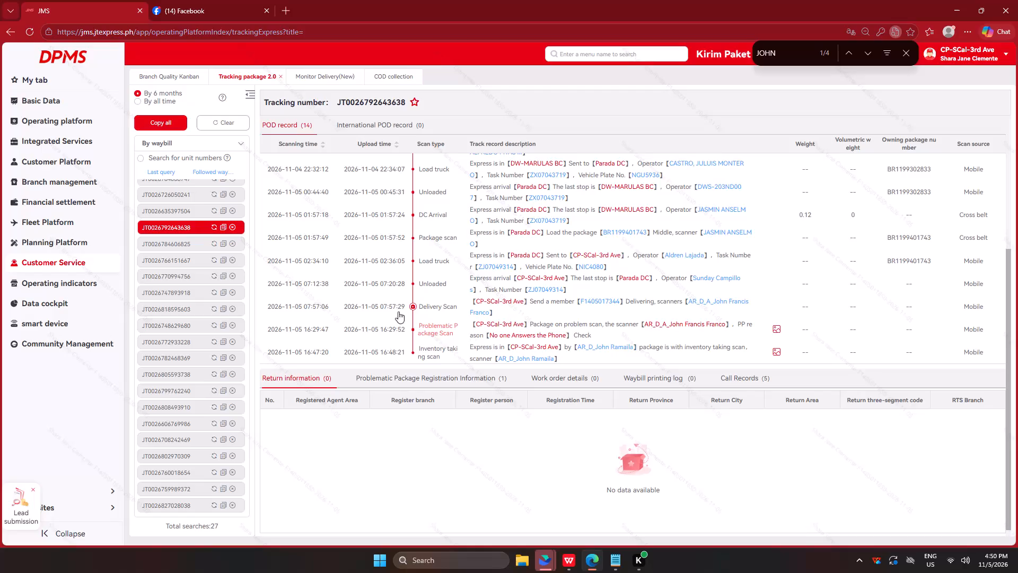
{"action": "left_click", "coordinate": [185, 244]}
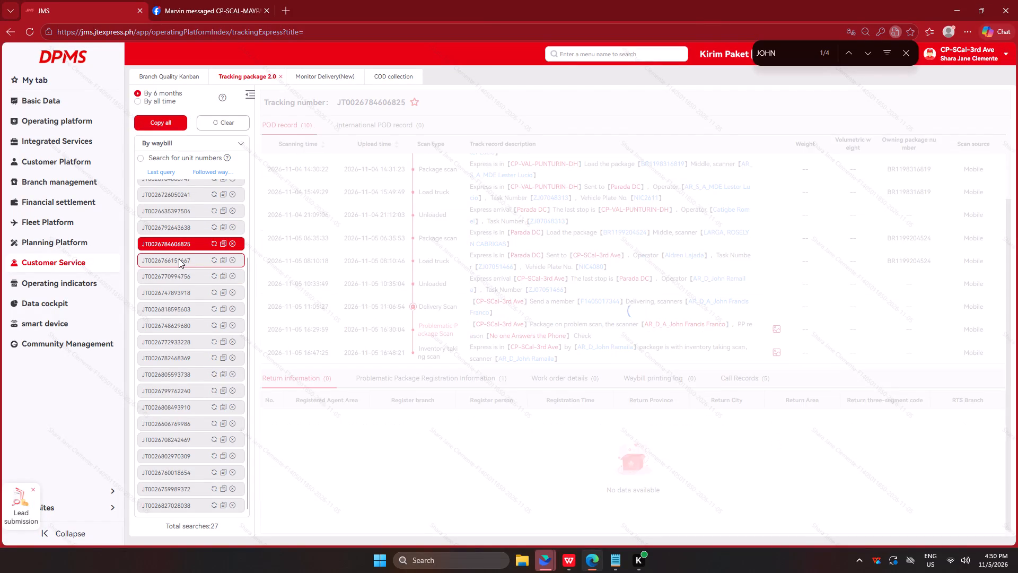
{"action": "left_click", "coordinate": [179, 259]}
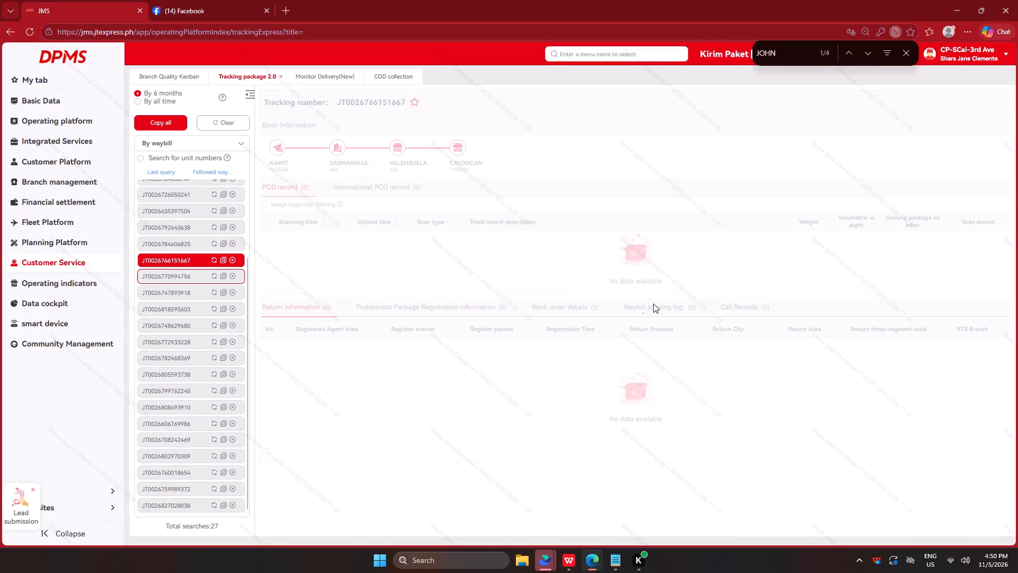
{"action": "scroll", "coordinate": [604, 331], "scroll_direction": "down", "scroll_amount": 3}
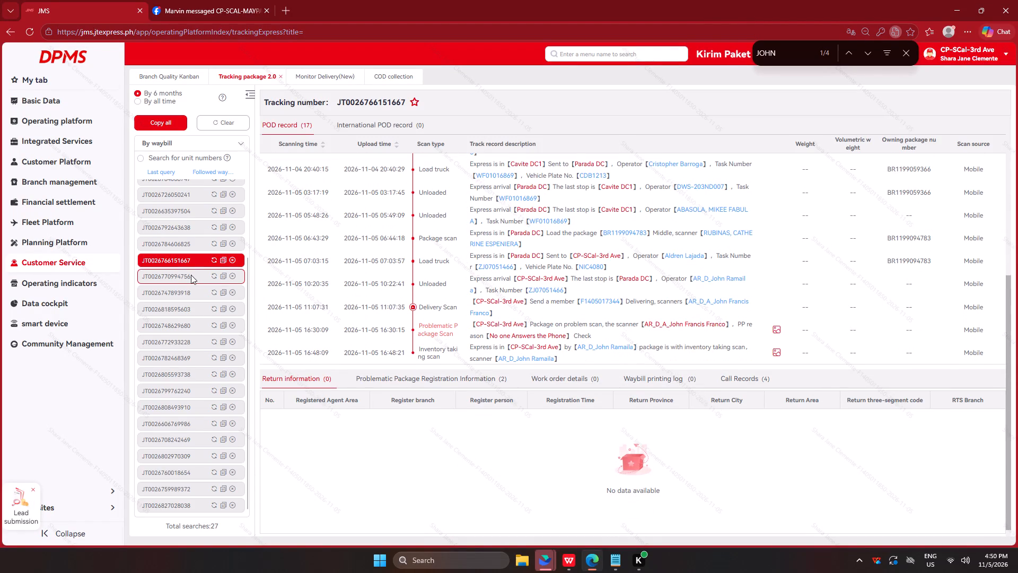
{"action": "left_click", "coordinate": [185, 275]}
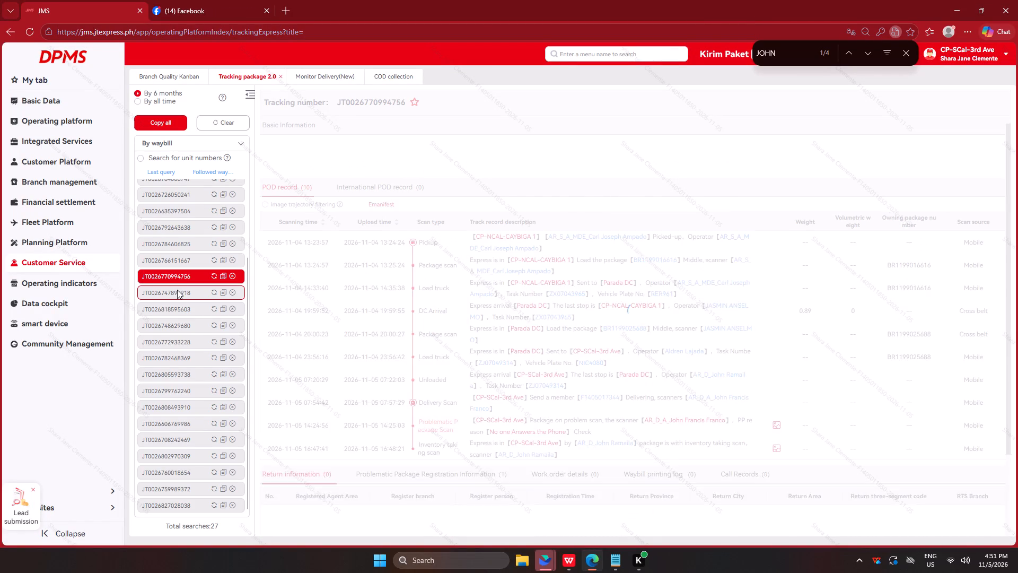
{"action": "left_click", "coordinate": [177, 290]}
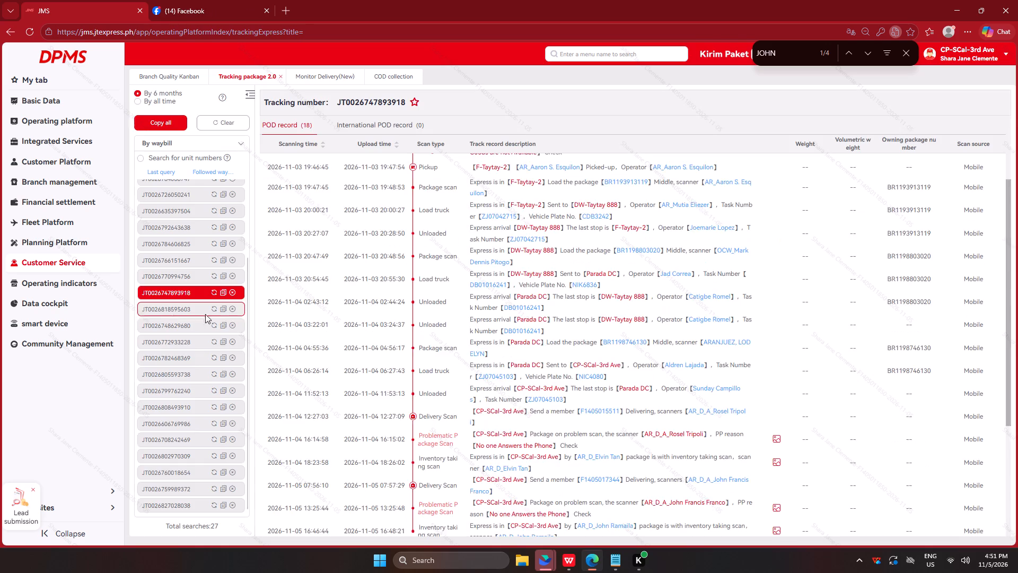
{"action": "scroll", "coordinate": [584, 338], "scroll_direction": "down", "scroll_amount": 4}
{"action": "left_click", "coordinate": [169, 312]}
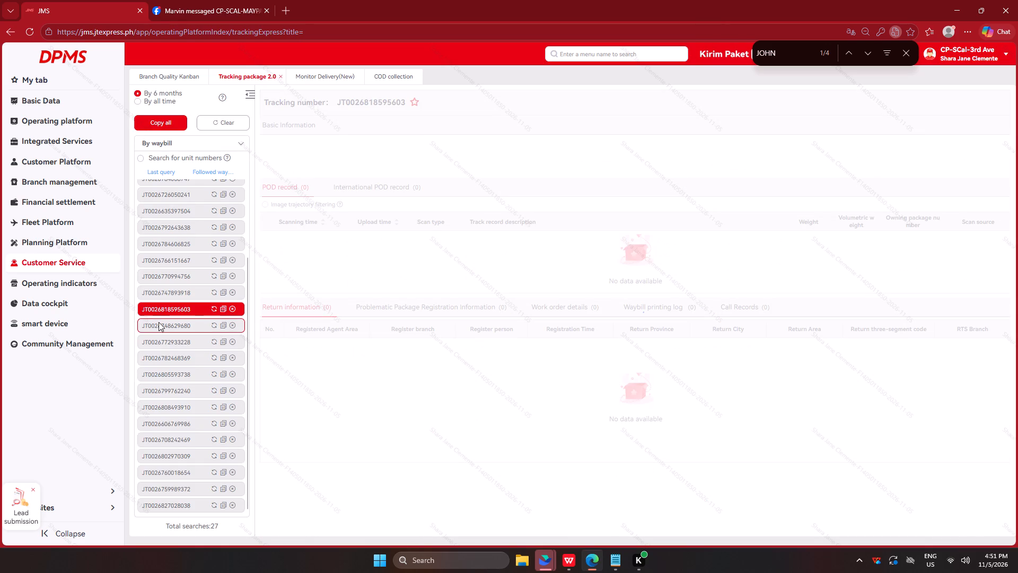
{"action": "left_click", "coordinate": [161, 321]}
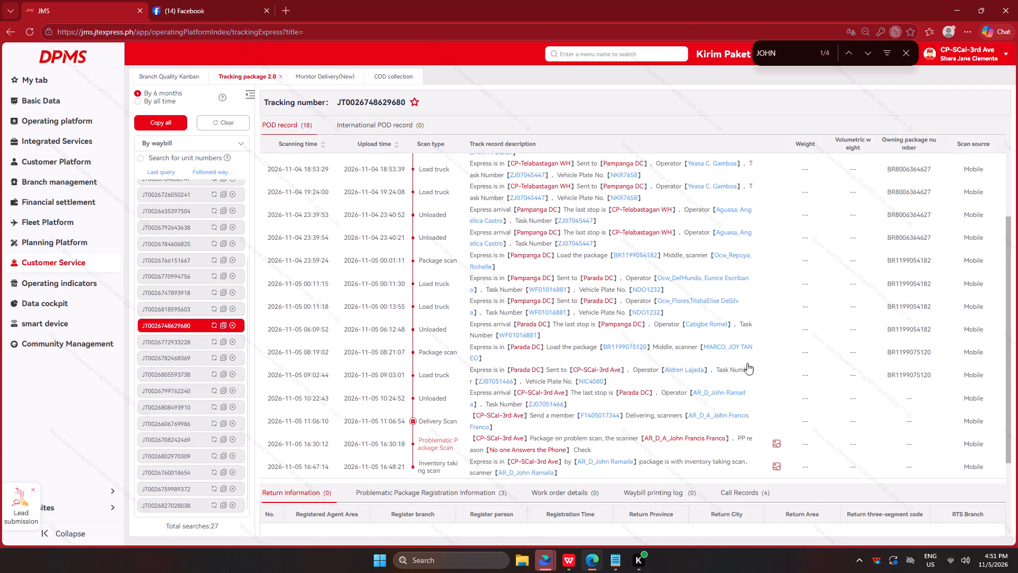
{"action": "scroll", "coordinate": [755, 370], "scroll_direction": "down", "scroll_amount": 3}
{"action": "left_click", "coordinate": [166, 344]}
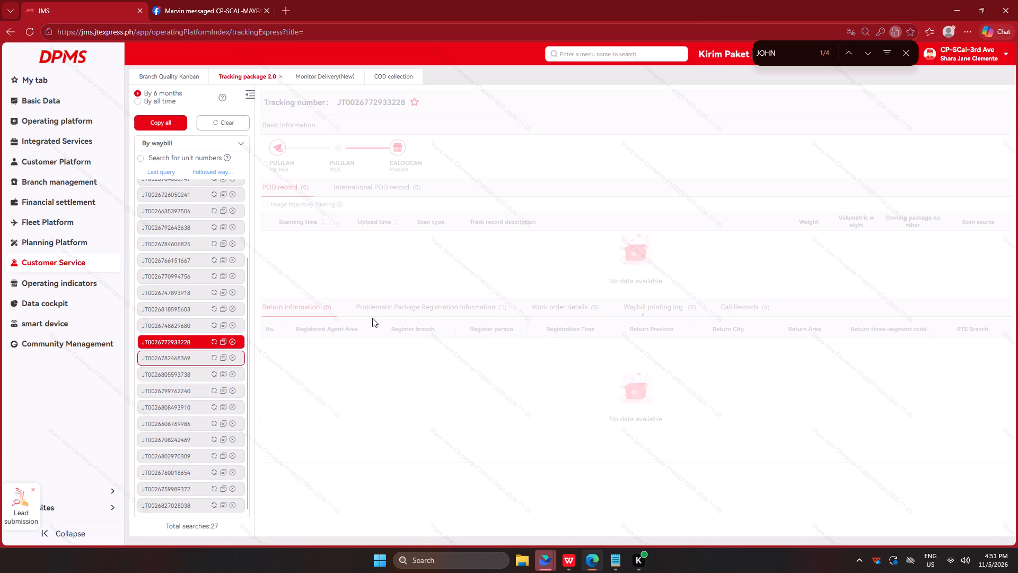
{"action": "left_click", "coordinate": [191, 365]}
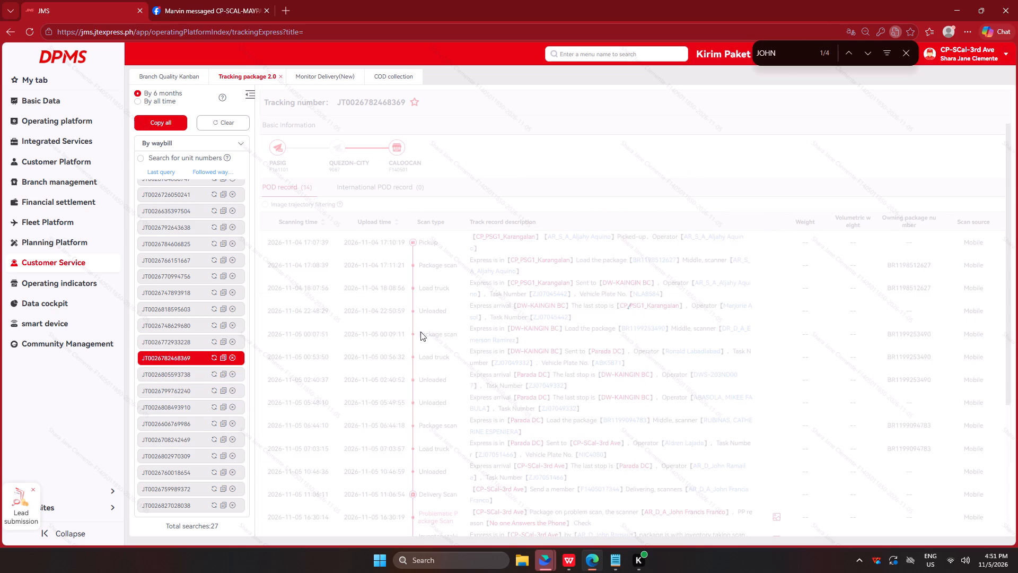
{"action": "scroll", "coordinate": [525, 350], "scroll_direction": "down", "scroll_amount": 3}
{"action": "left_click", "coordinate": [150, 375]}
{"action": "scroll", "coordinate": [145, 246], "scroll_direction": "down", "scroll_amount": 6}
{"action": "left_click", "coordinate": [147, 359]}
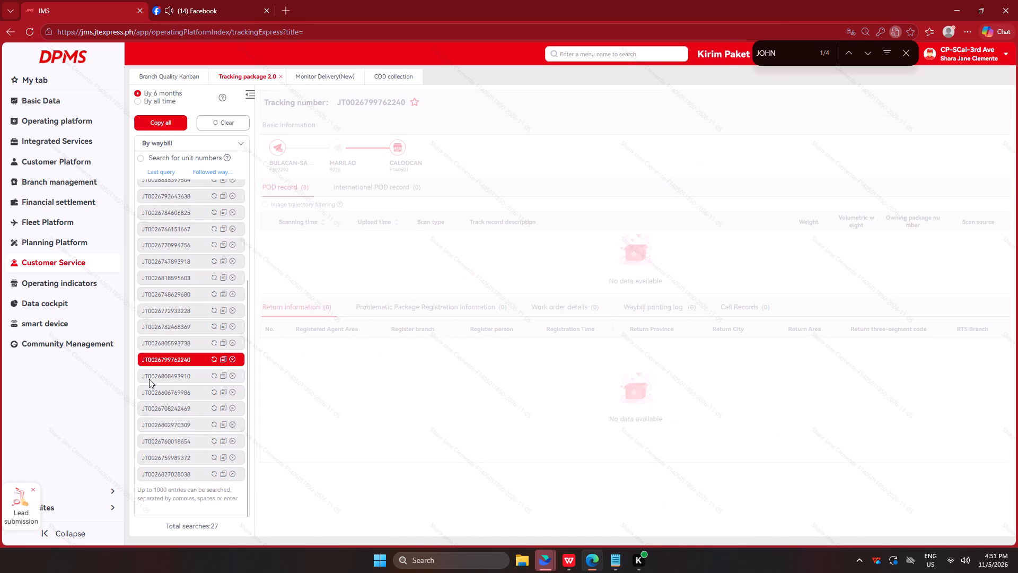
{"action": "left_click", "coordinate": [149, 378]}
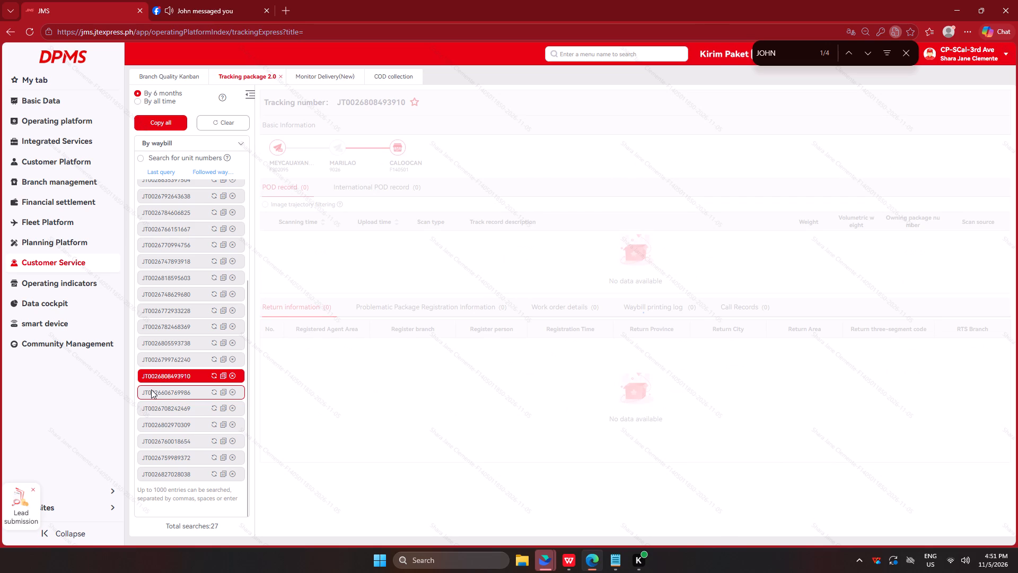
{"action": "left_click", "coordinate": [152, 388]}
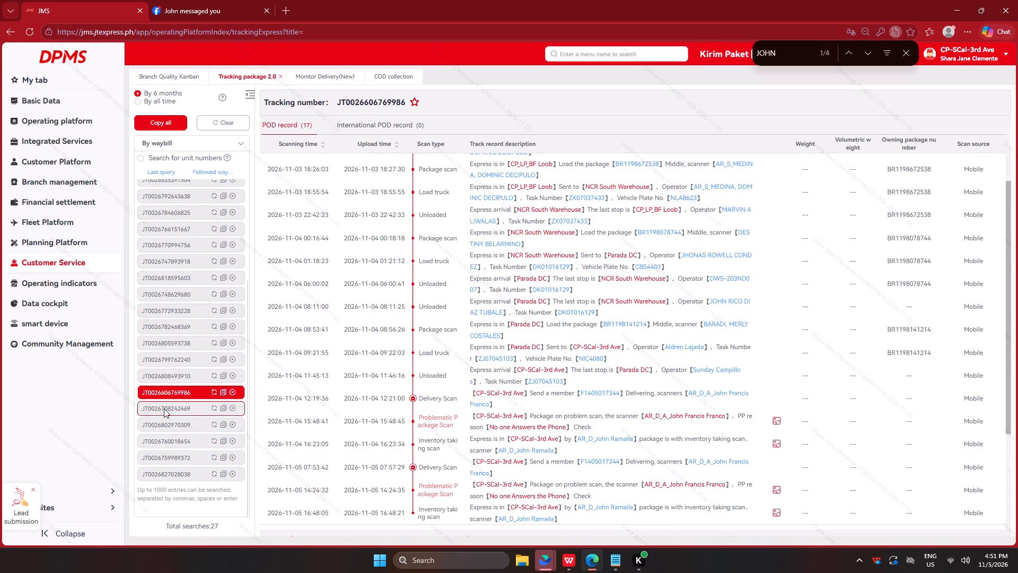
{"action": "left_click", "coordinate": [164, 409]}
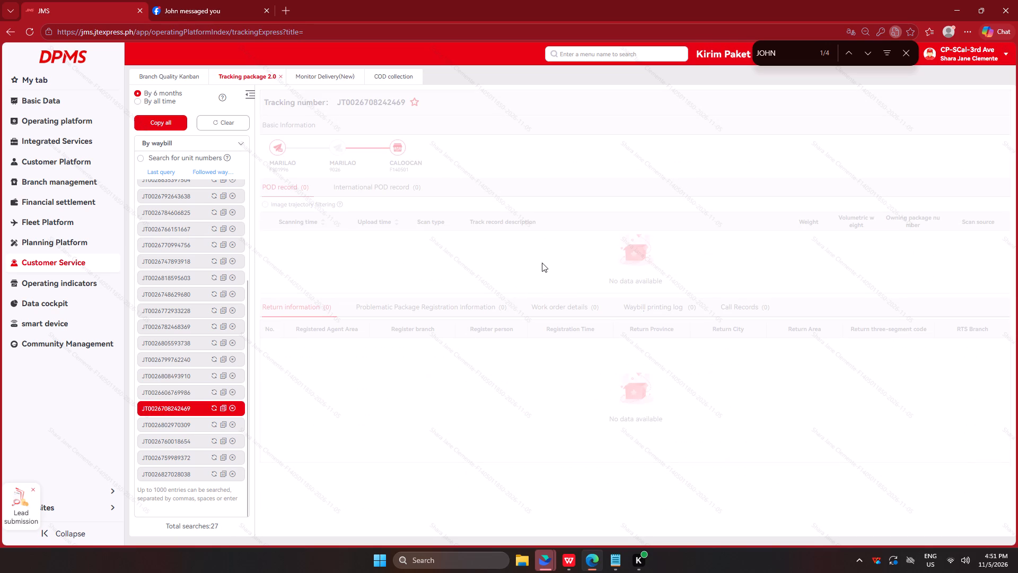
{"action": "scroll", "coordinate": [436, 374], "scroll_direction": "down", "scroll_amount": 3}
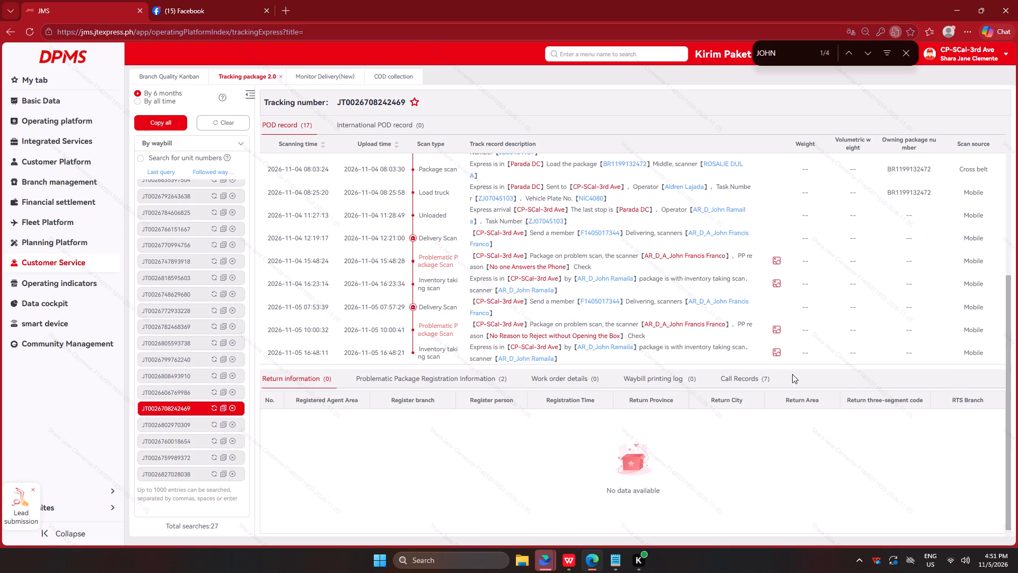
{"action": "left_click", "coordinate": [776, 326]}
{"action": "left_click", "coordinate": [359, 209]}
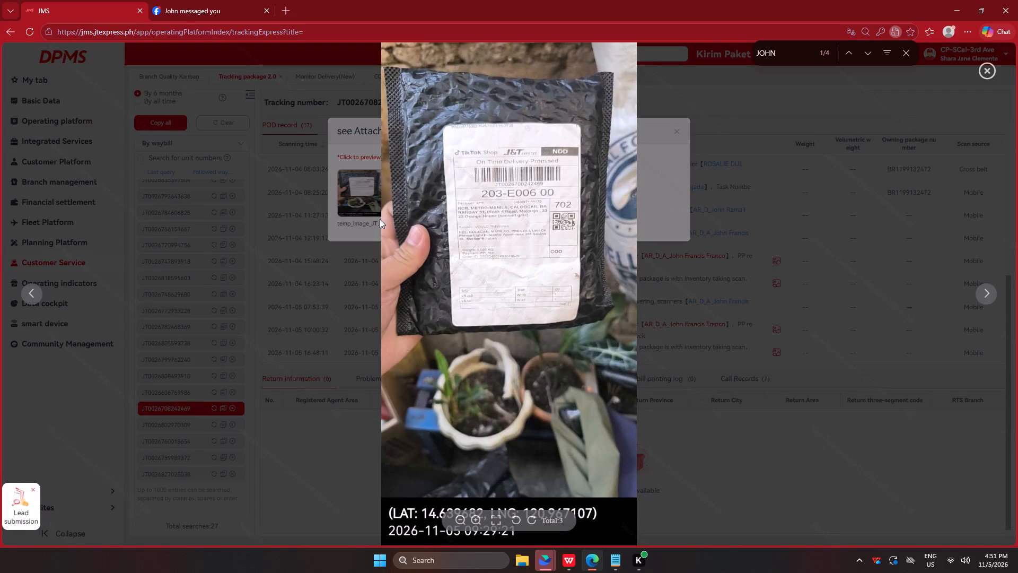
{"action": "key", "text": "Right"}
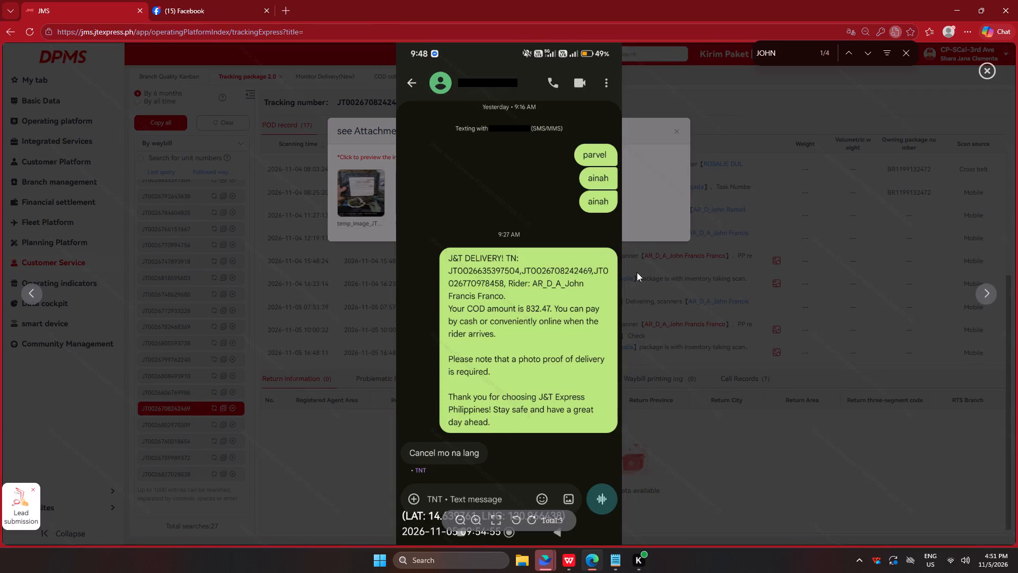
{"action": "left_click", "coordinate": [811, 364]}
{"action": "left_click", "coordinate": [800, 362]}
{"action": "key", "text": "alt+Tab"}
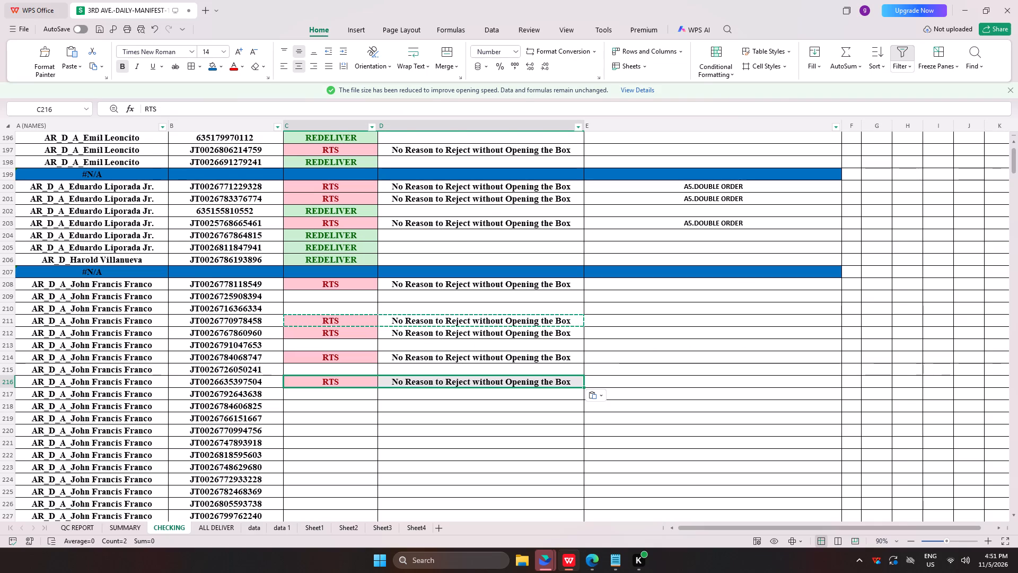
{"action": "scroll", "coordinate": [299, 485], "scroll_direction": "down", "scroll_amount": 3}
{"action": "scroll", "coordinate": [301, 432], "scroll_direction": "down", "scroll_amount": 5}
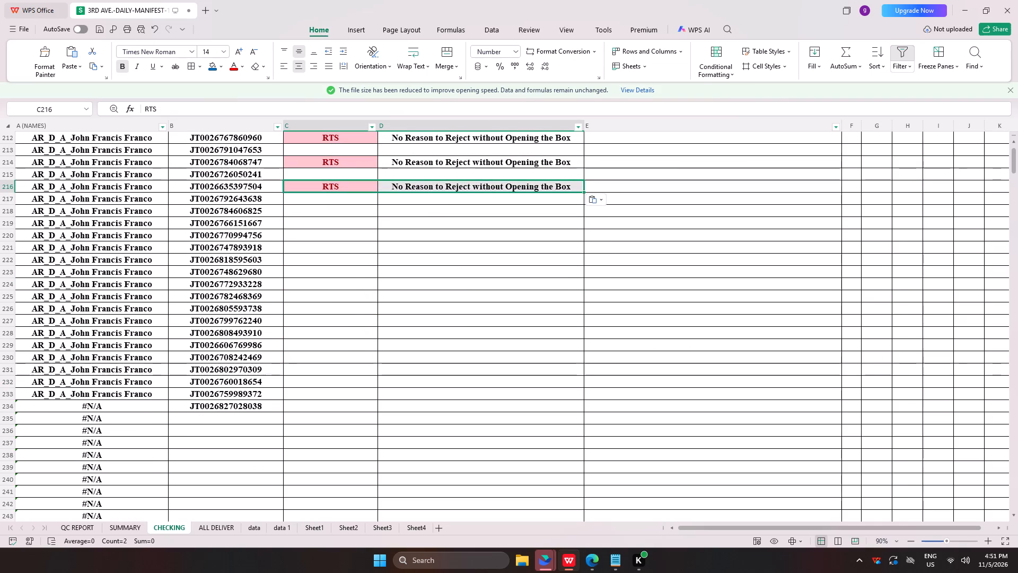
{"action": "left_click", "coordinate": [295, 355]}
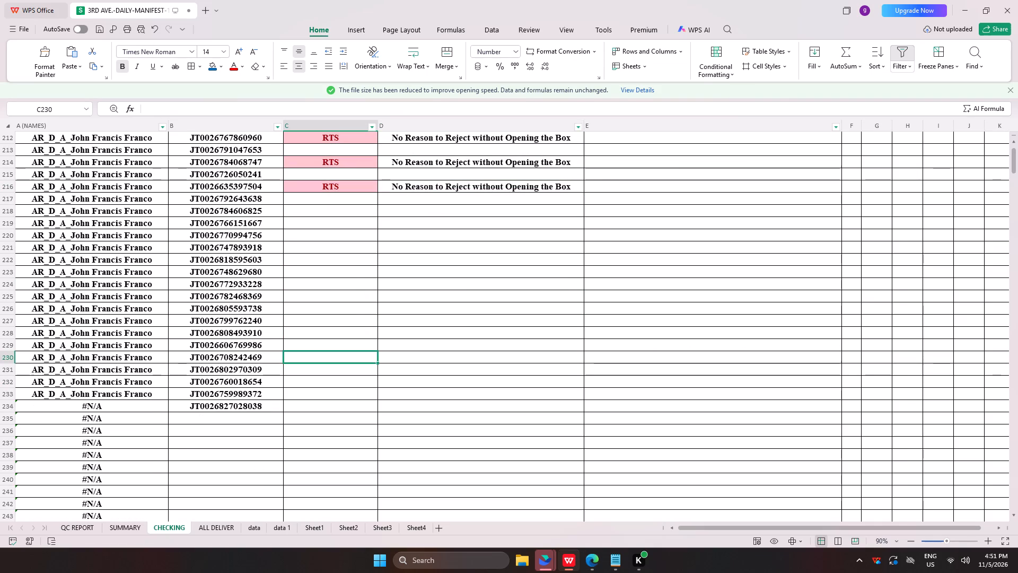
{"action": "key", "text": "ctrl+v"}
{"action": "key", "text": "alt+Tab"}
{"action": "left_click", "coordinate": [209, 422]}
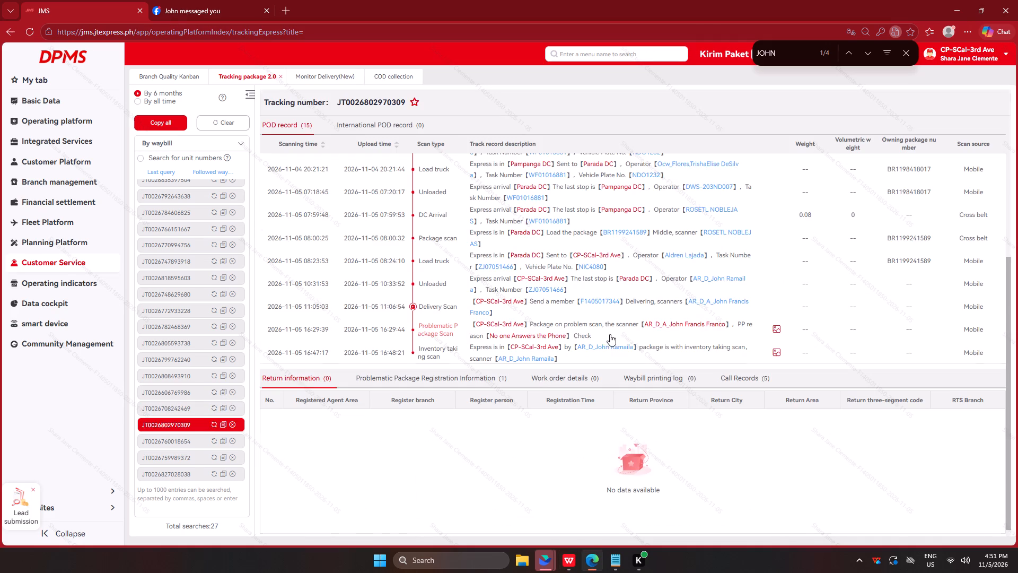
{"action": "left_click", "coordinate": [186, 436]}
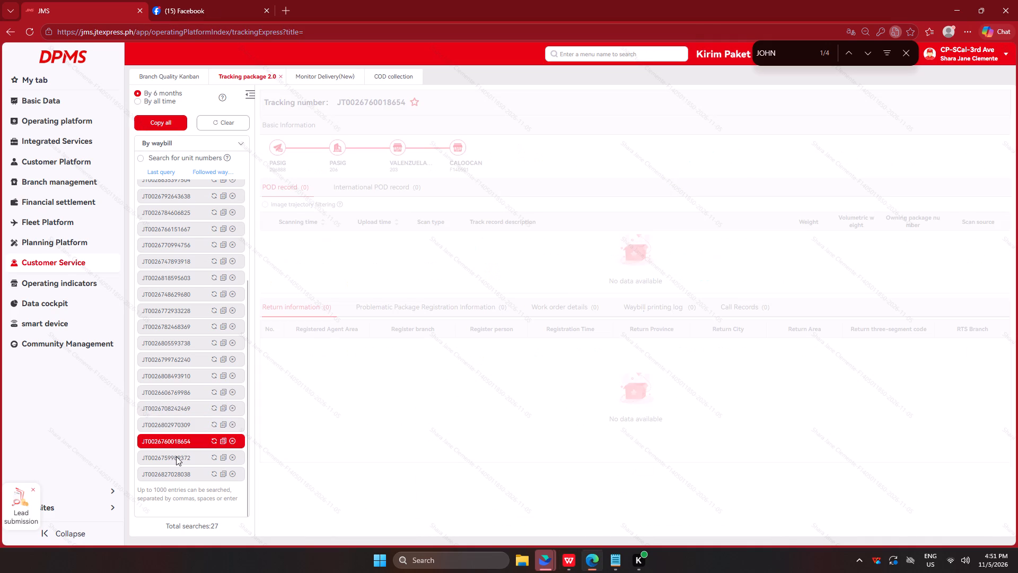
{"action": "left_click", "coordinate": [176, 456]}
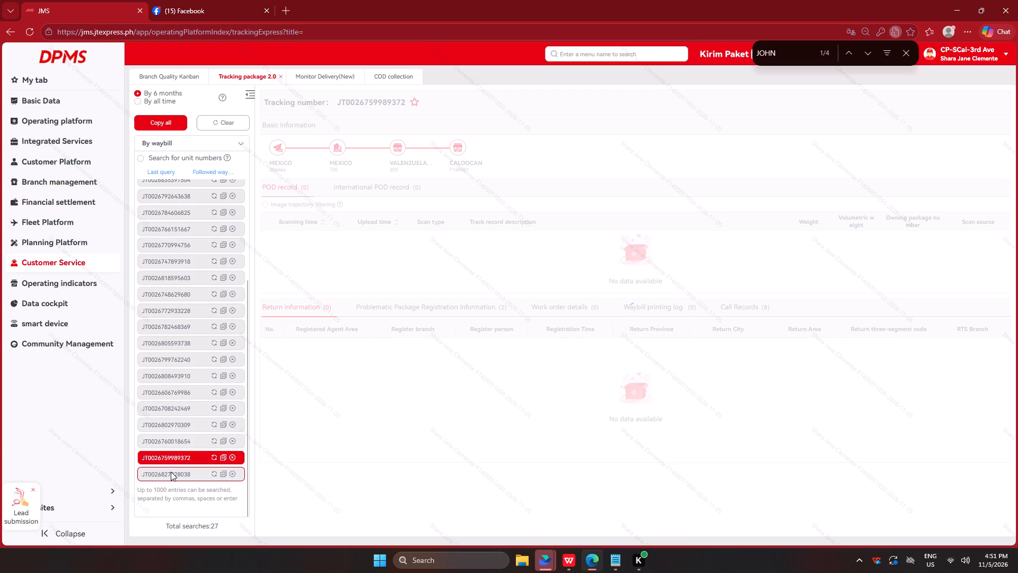
{"action": "left_click", "coordinate": [171, 472]}
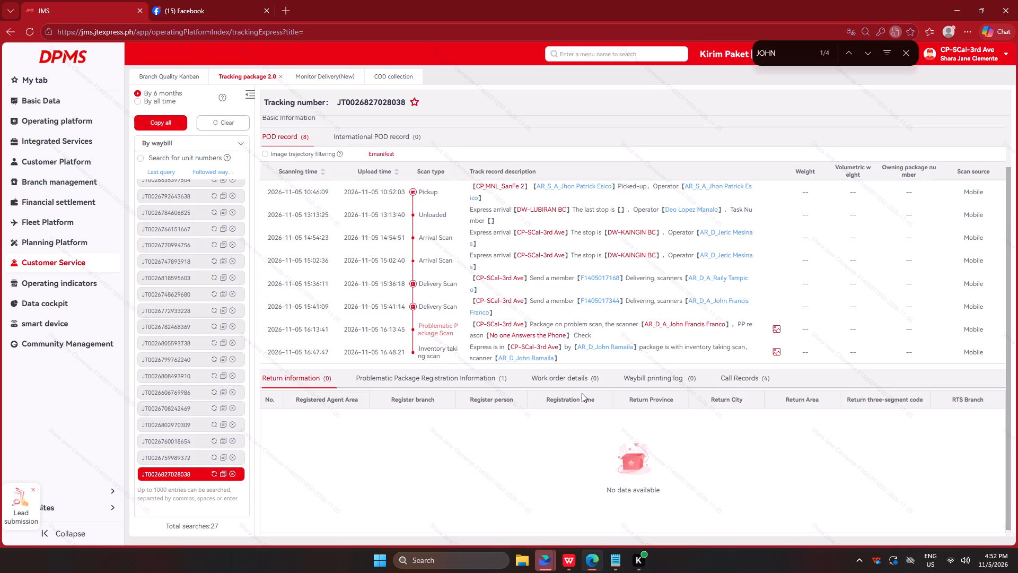
In the CHECKING sheet, fill A235:E235 below the last waybill with blue as a separator row.
{"action": "key", "text": "alt+Tab"}
{"action": "left_click", "coordinate": [483, 419]}
{"action": "scroll", "coordinate": [830, 302], "scroll_direction": "up", "scroll_amount": 3}
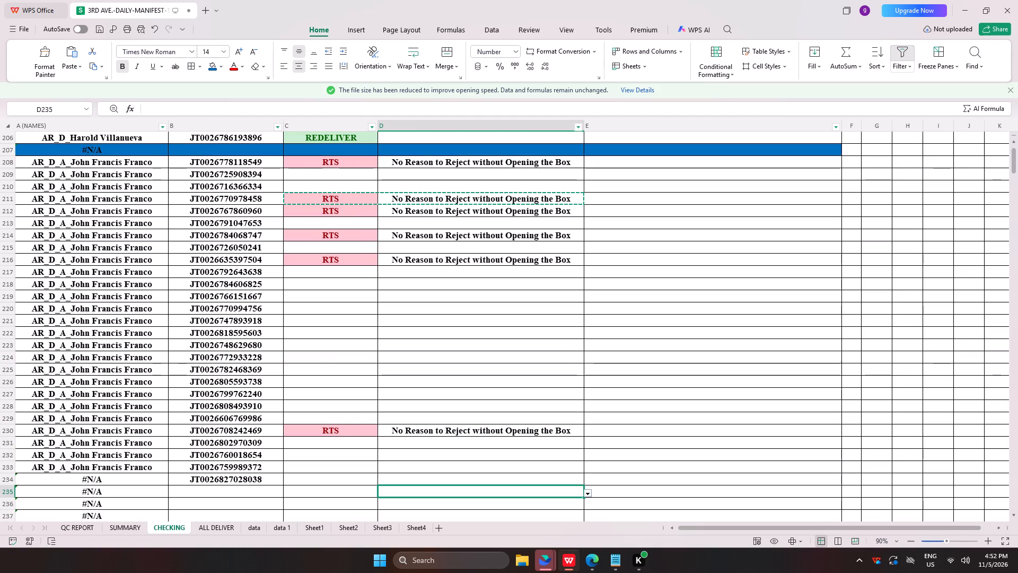
{"action": "left_click_drag", "start_coordinate": [69, 492], "coordinate": [587, 483]}
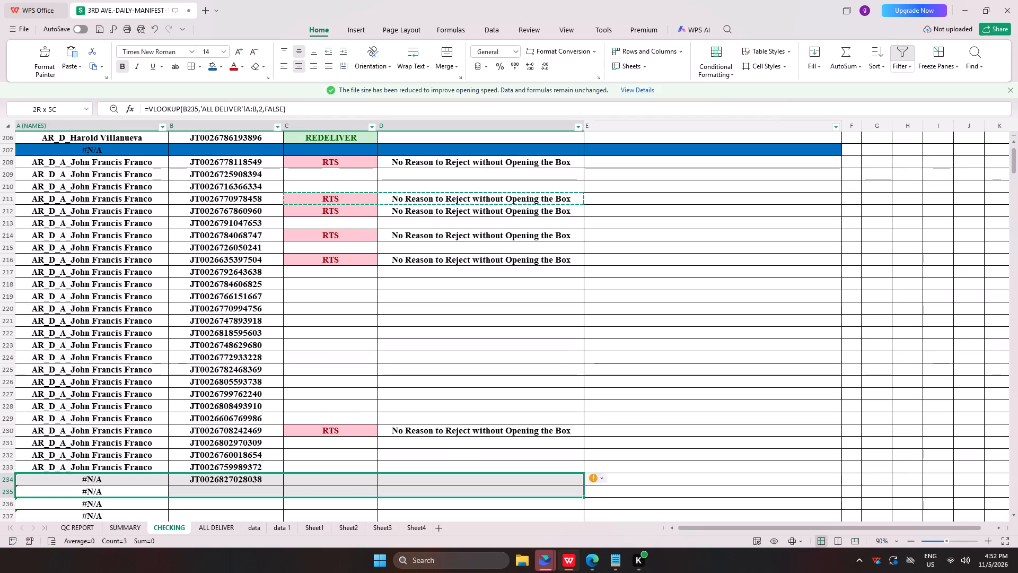
{"action": "left_click_drag", "start_coordinate": [587, 483], "coordinate": [630, 489]}
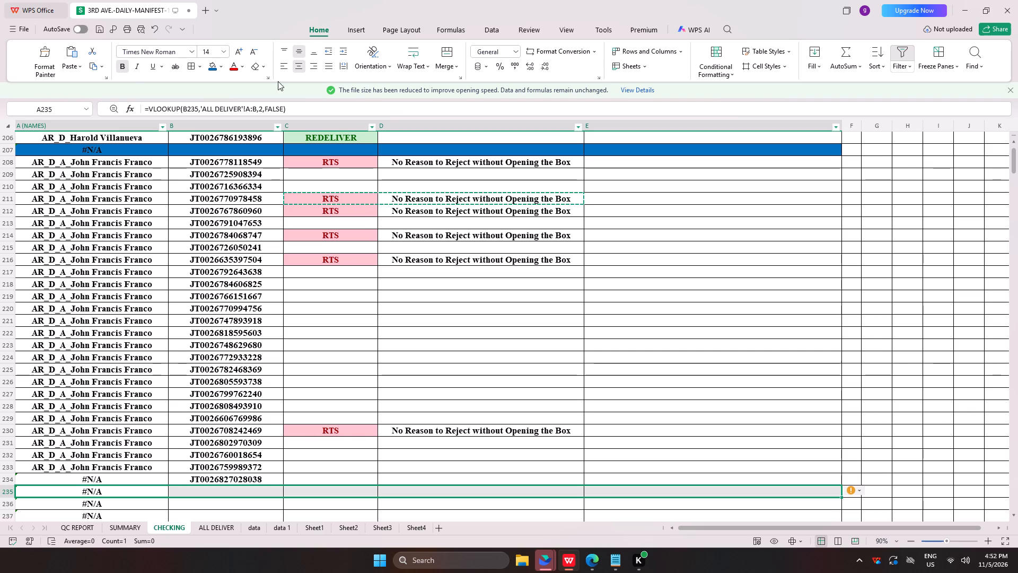
{"action": "left_click", "coordinate": [213, 71]}
{"action": "left_click", "coordinate": [361, 351]}
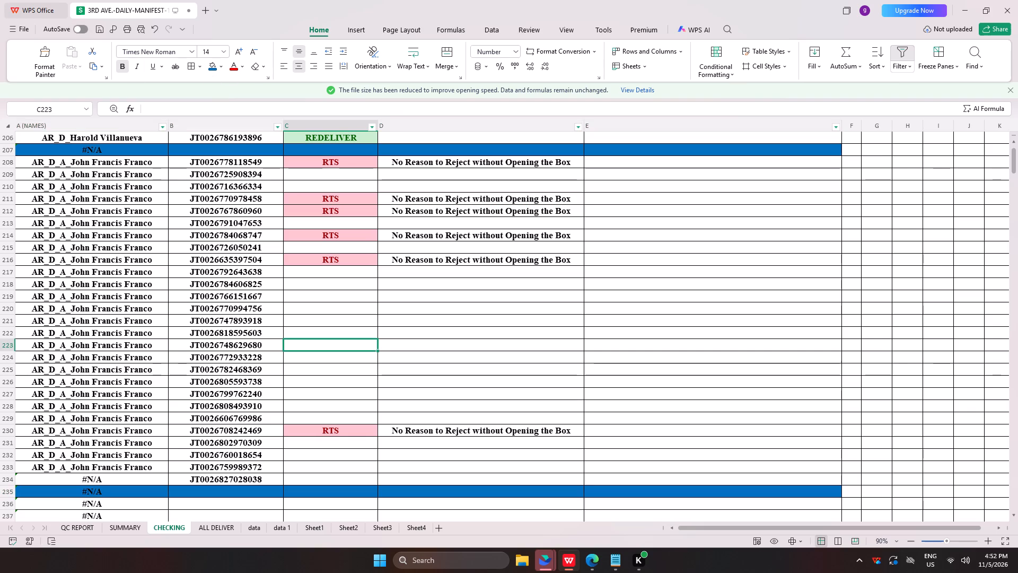
Copy REDELIVER from C206 into the blank decision cells C209:C210, C213, C215, C217:C229 and C231:C234.
{"action": "left_click", "coordinate": [343, 138]}
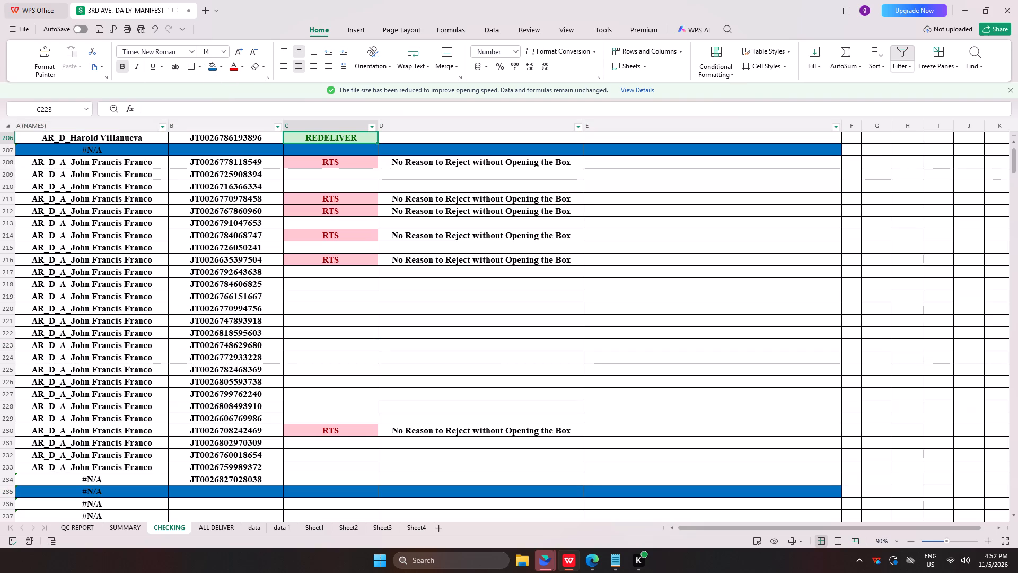
{"action": "key", "text": "ctrl+c"}
{"action": "left_click_drag", "start_coordinate": [339, 174], "coordinate": [336, 188], "text": "ctrl"}
{"action": "left_click", "coordinate": [338, 221], "text": "ctrl"}
{"action": "left_click", "coordinate": [337, 248], "text": "ctrl"}
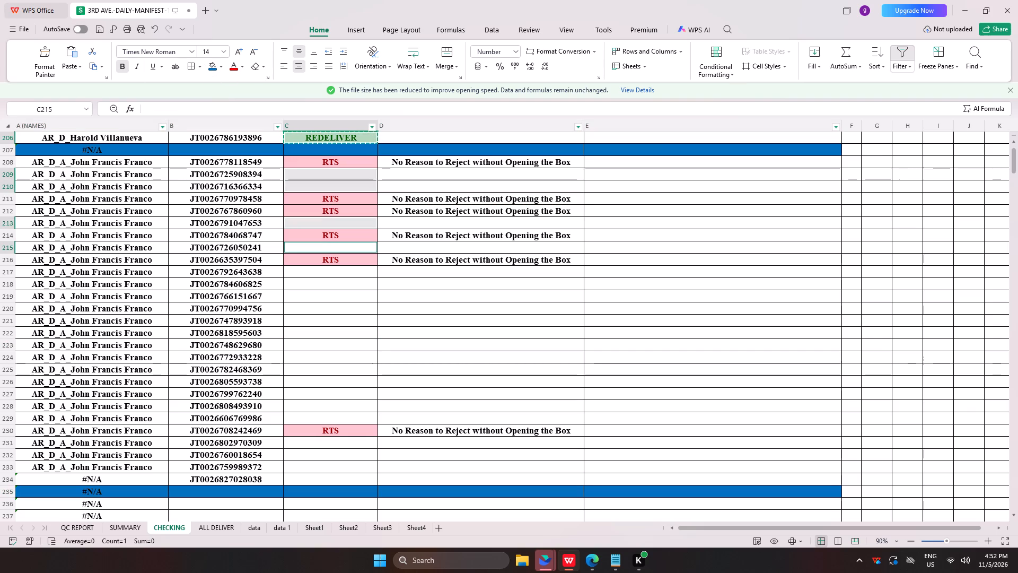
{"action": "left_click_drag", "start_coordinate": [335, 268], "coordinate": [334, 409], "text": "ctrl"}
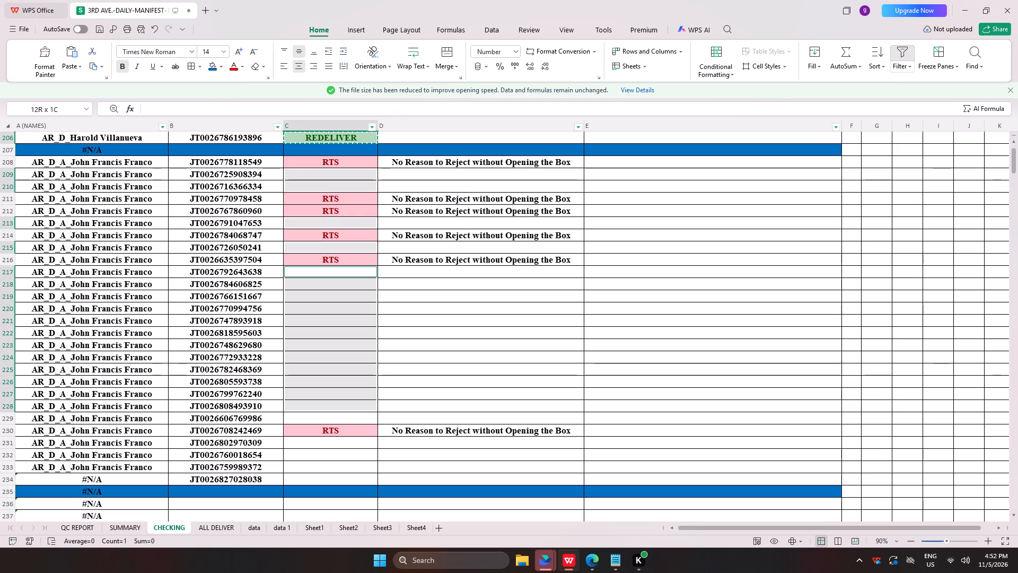
{"action": "left_click_drag", "start_coordinate": [334, 409], "coordinate": [335, 415], "text": "ctrl"}
{"action": "left_click_drag", "start_coordinate": [345, 447], "coordinate": [348, 481], "text": "ctrl"}
{"action": "key", "text": "ctrl+v"}
{"action": "left_click", "coordinate": [472, 314]}
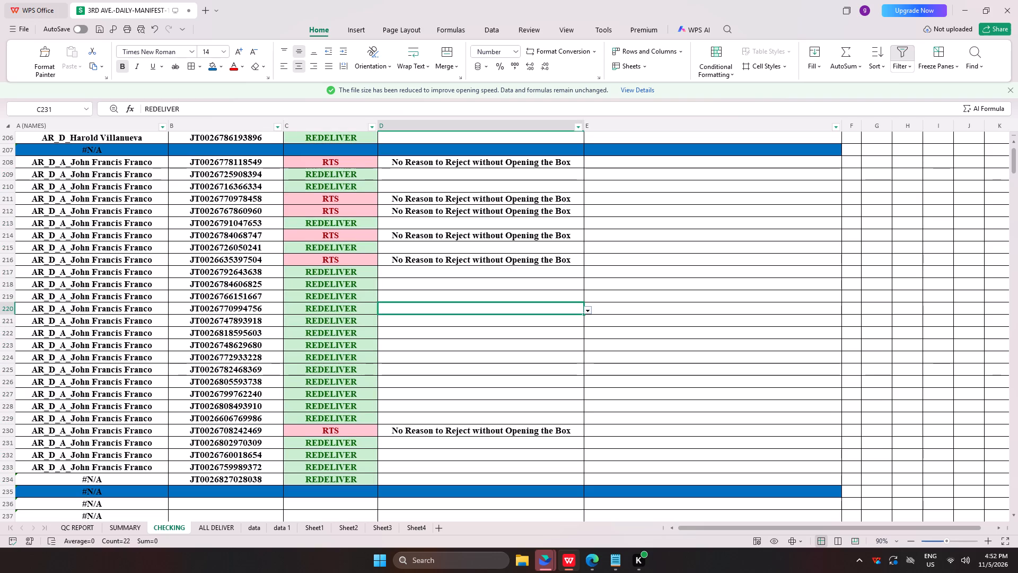
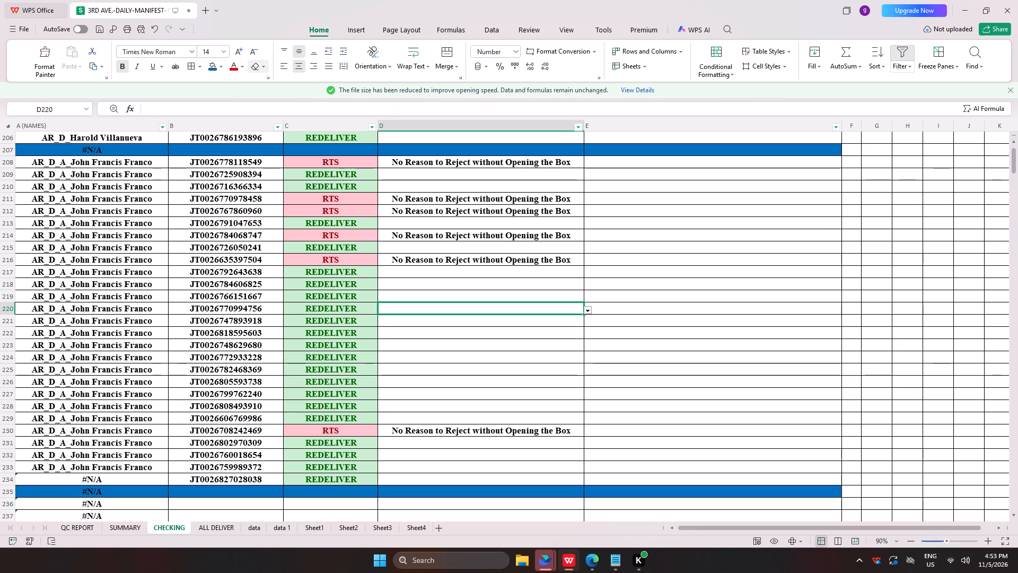
{"action": "left_click", "coordinate": [650, 165]}
{"action": "type", "text": "NO"}
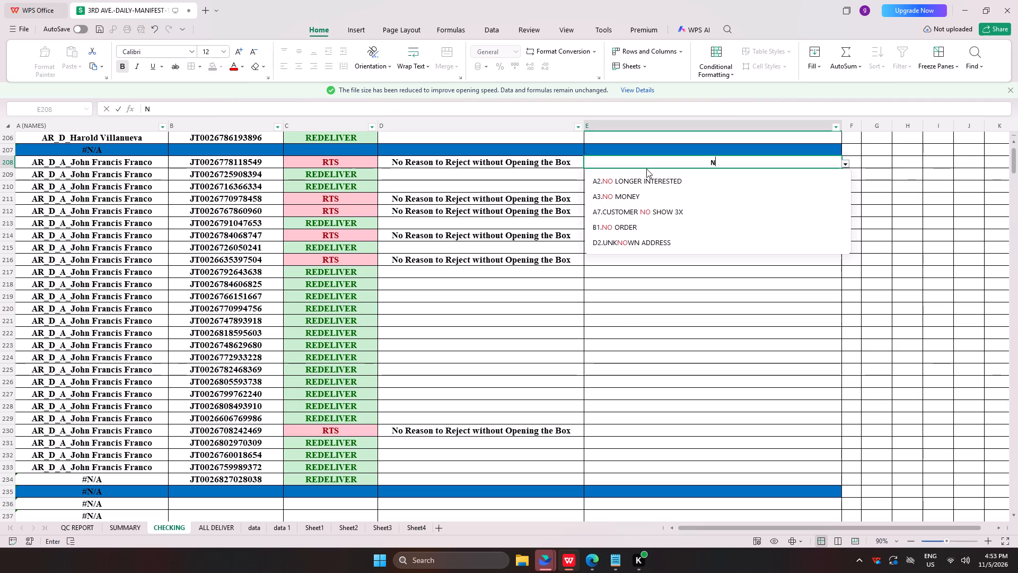
{"action": "left_click", "coordinate": [660, 223]}
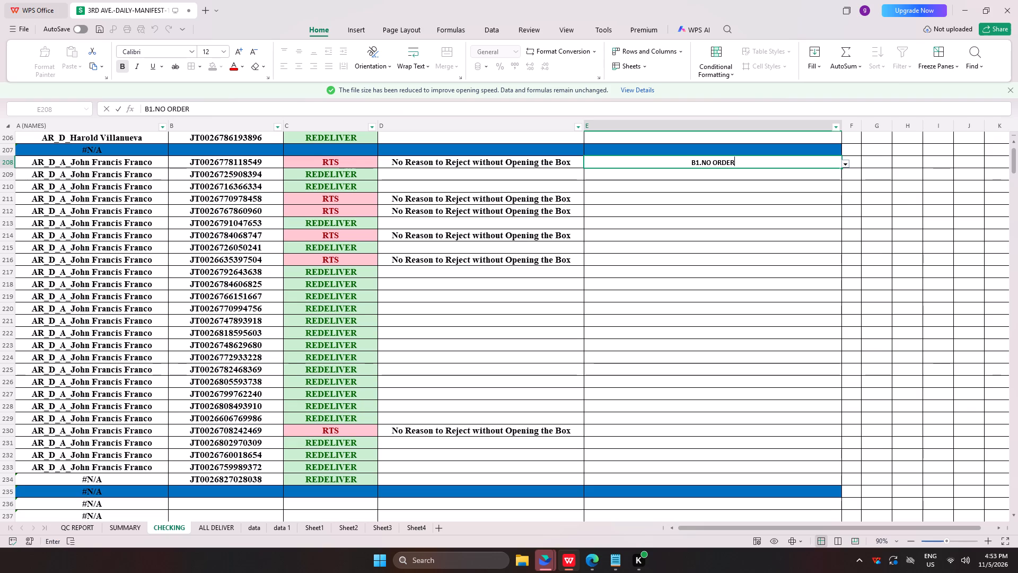
{"action": "left_click", "coordinate": [686, 217]}
{"action": "left_click", "coordinate": [702, 189]}
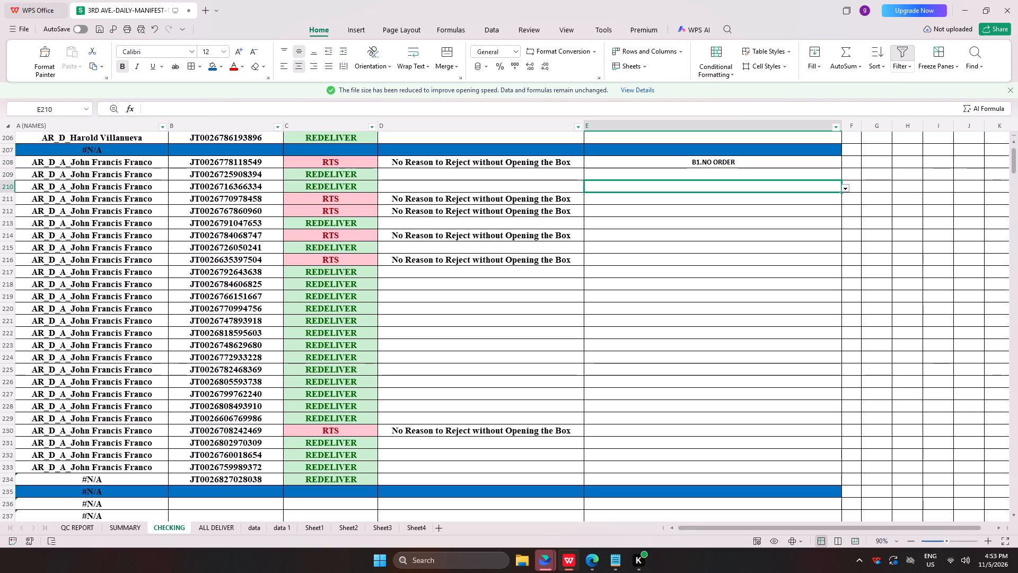
Copy B1.NO ORDER from E208 into the reason cells of the block's other RTS waybills, E211:E212, E214, E216 and E230.
{"action": "left_click", "coordinate": [712, 161]}
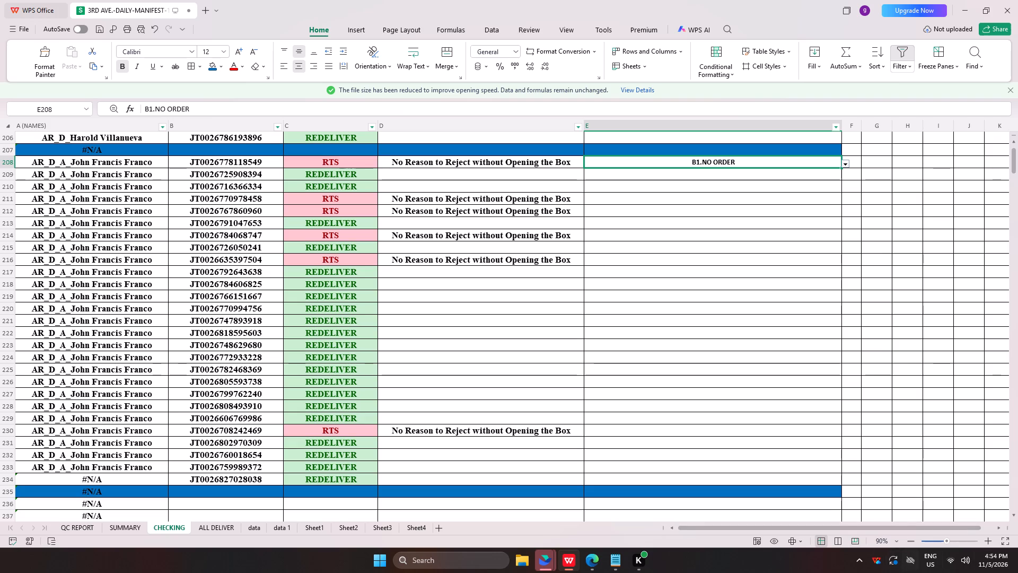
{"action": "left_click", "coordinate": [779, 211]}
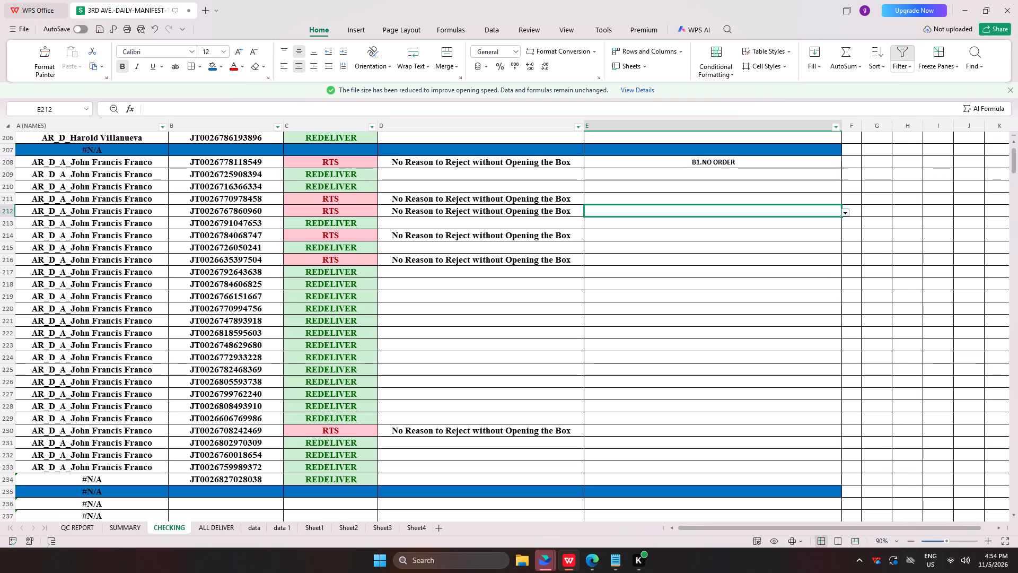
{"action": "left_click", "coordinate": [749, 154]}
{"action": "left_click", "coordinate": [742, 163]}
{"action": "key", "text": "ctrl+c"}
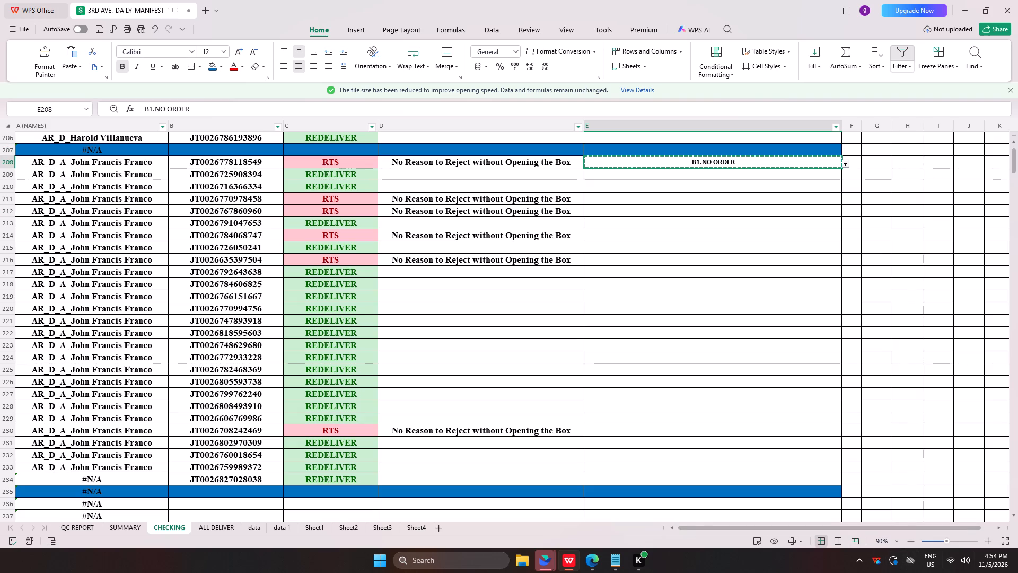
{"action": "left_click_drag", "start_coordinate": [691, 194], "coordinate": [691, 207], "text": "ctrl"}
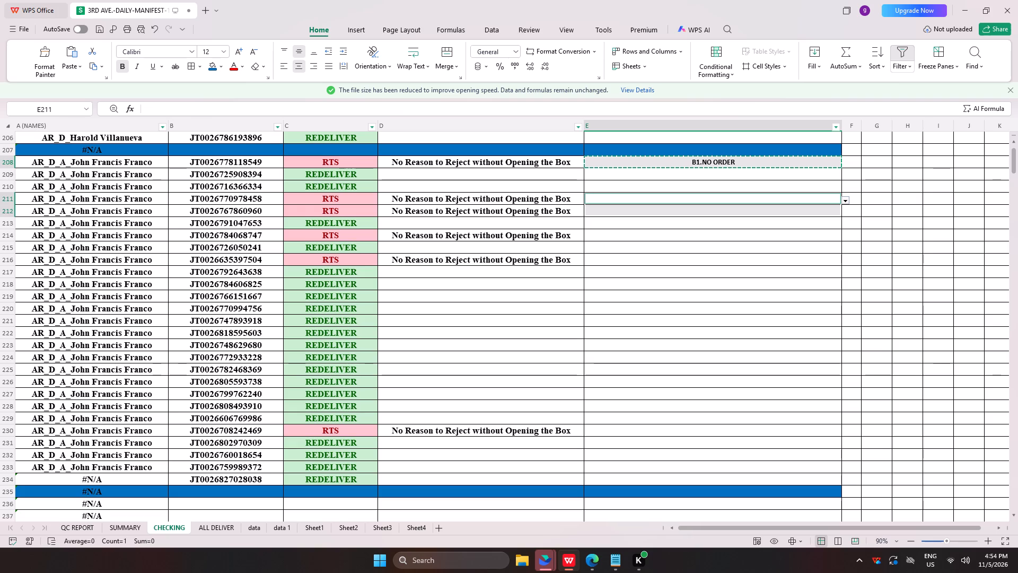
{"action": "left_click", "coordinate": [664, 235], "text": "ctrl"}
{"action": "left_click", "coordinate": [662, 261], "text": "ctrl"}
{"action": "left_click", "coordinate": [636, 427], "text": "ctrl"}
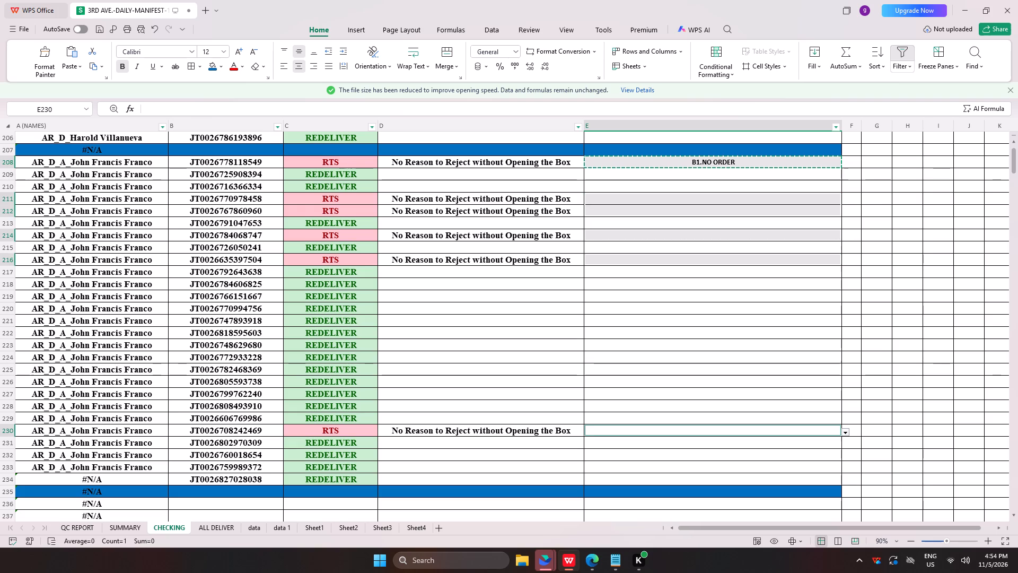
{"action": "key", "text": "ctrl+v"}
{"action": "left_click", "coordinate": [661, 355]}
{"action": "scroll", "coordinate": [645, 368], "scroll_direction": "up", "scroll_amount": 6}
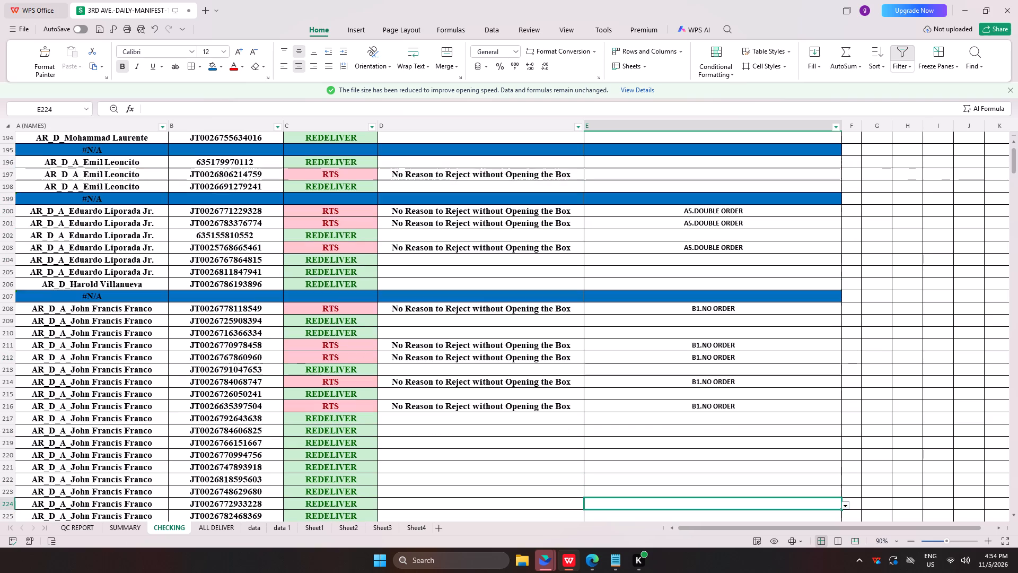
{"action": "scroll", "coordinate": [543, 354], "scroll_direction": "down", "scroll_amount": 12}
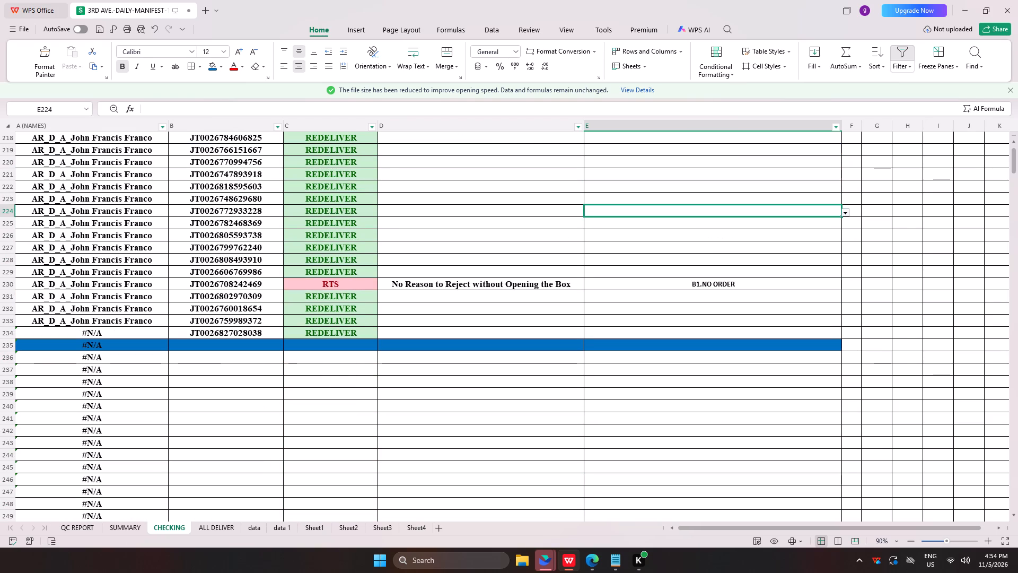